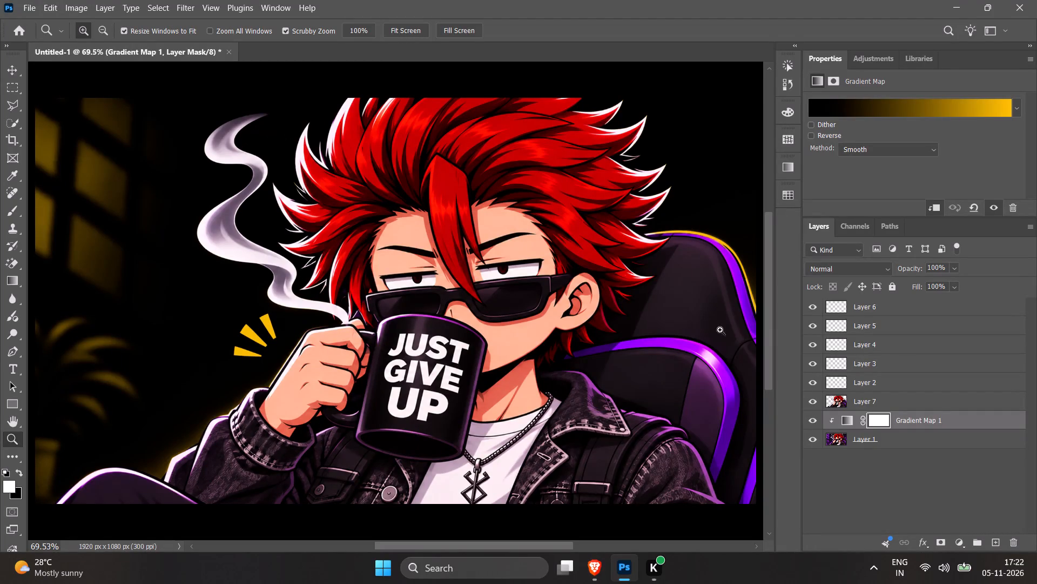
On Layer 7, select the upper part of the smoke trail with the Quick Selection tool.
click(897, 399)
key(w)
key(w)
key(w)
click(254, 175)
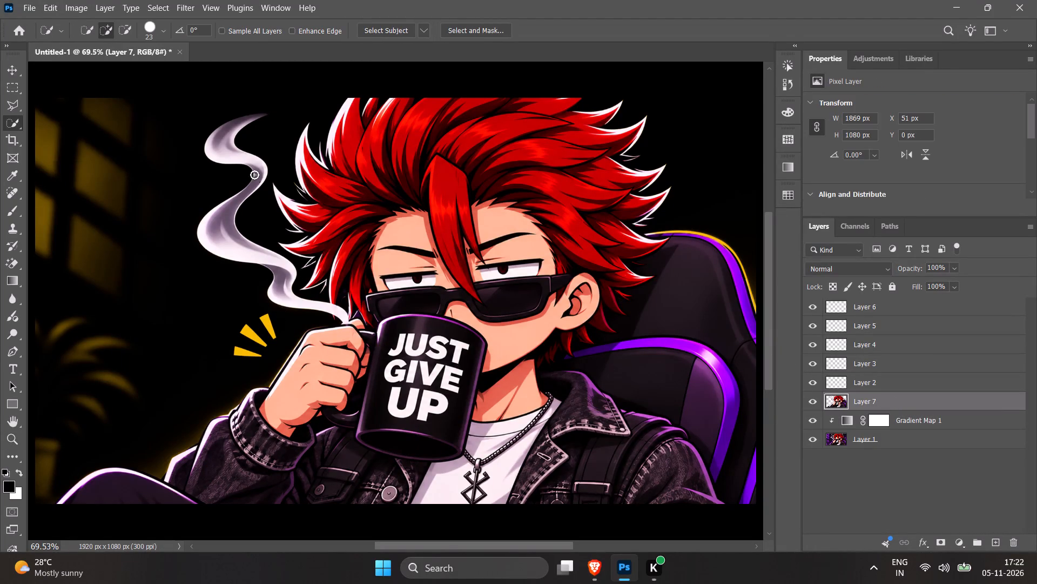
drag(259, 165, 224, 128)
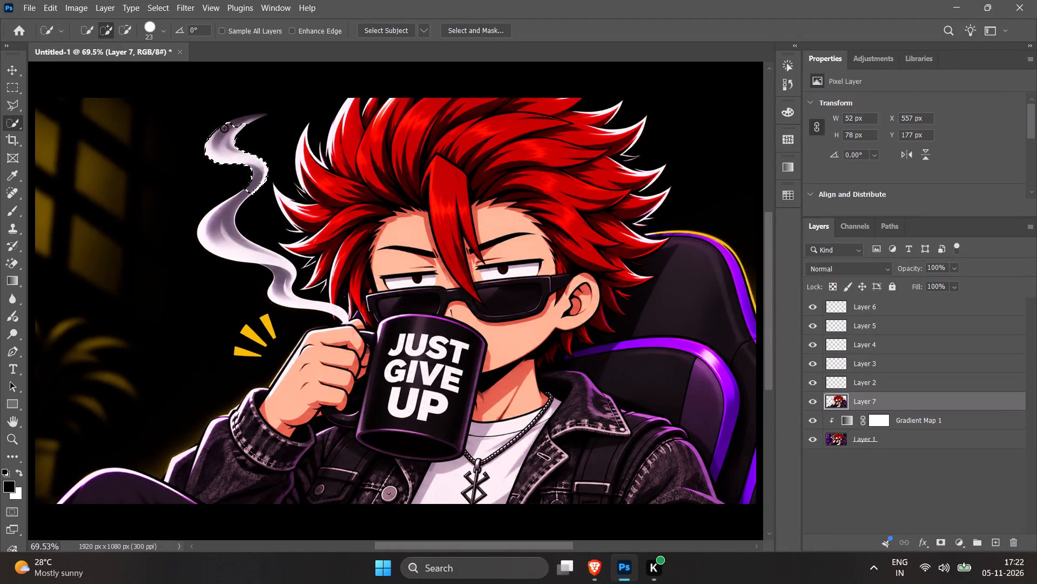
drag(224, 128, 256, 116)
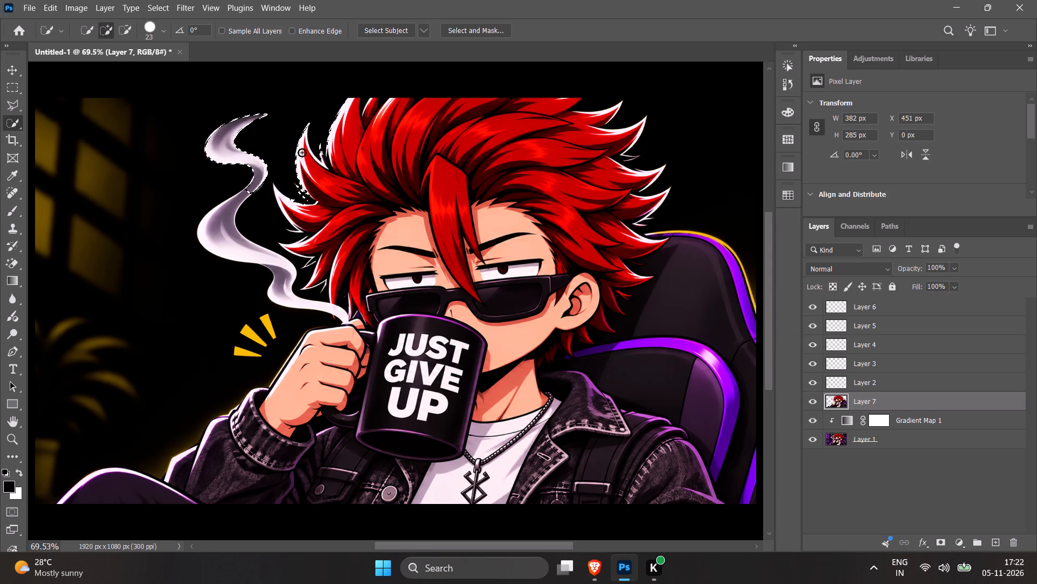
drag(325, 135, 297, 193)
key(ctrl+z)
key(ctrl+z)
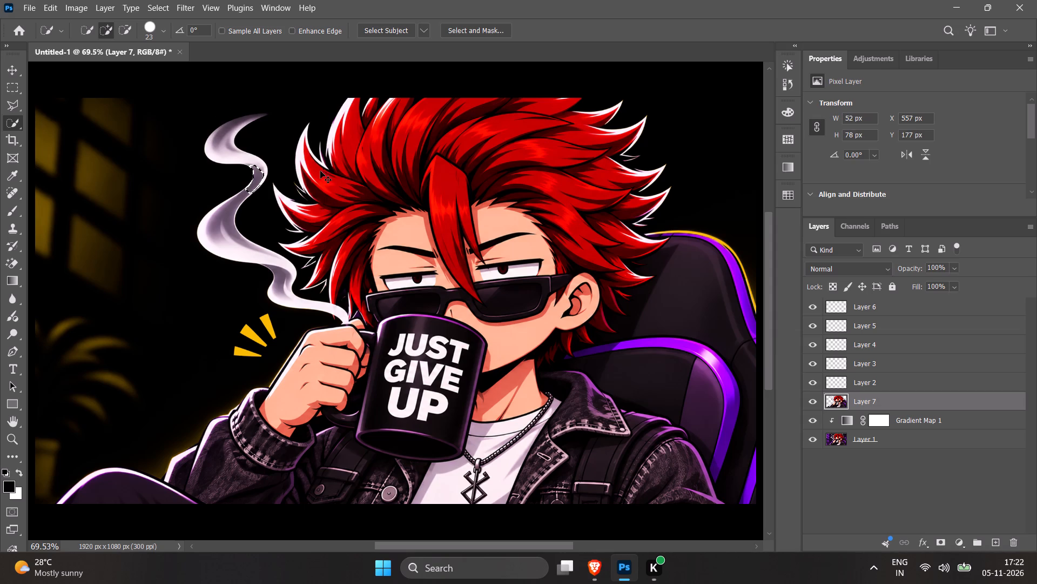
key(ctrl+z)
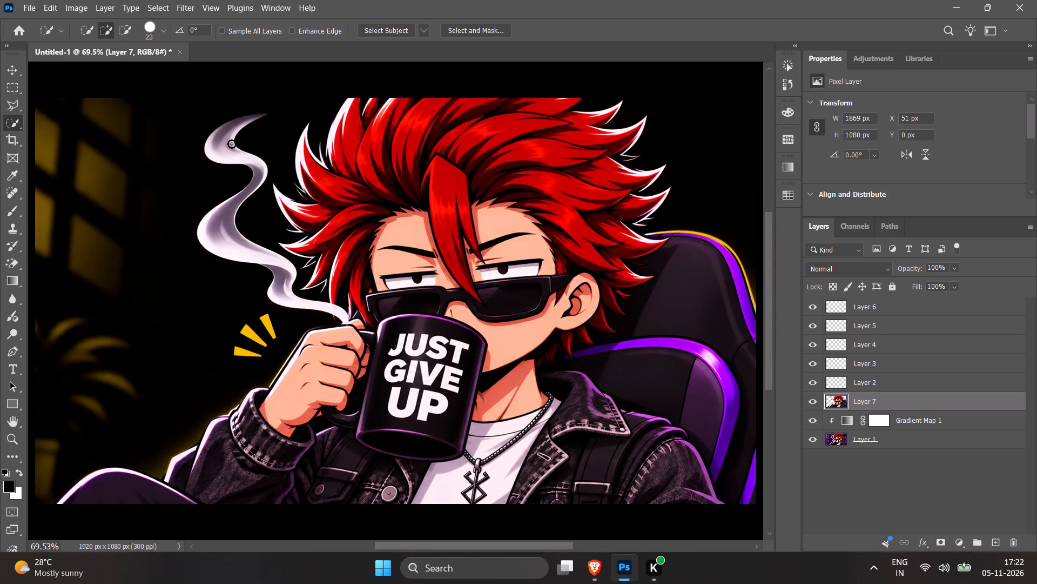
shift+click(226, 144)
shift+click(240, 120)
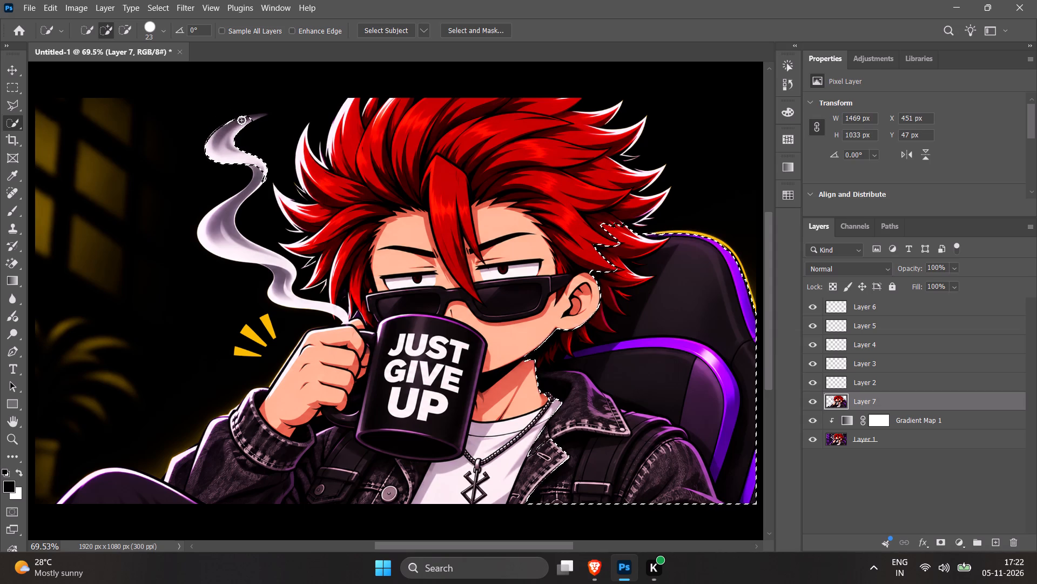
shift+click(251, 115)
shift+click(258, 115)
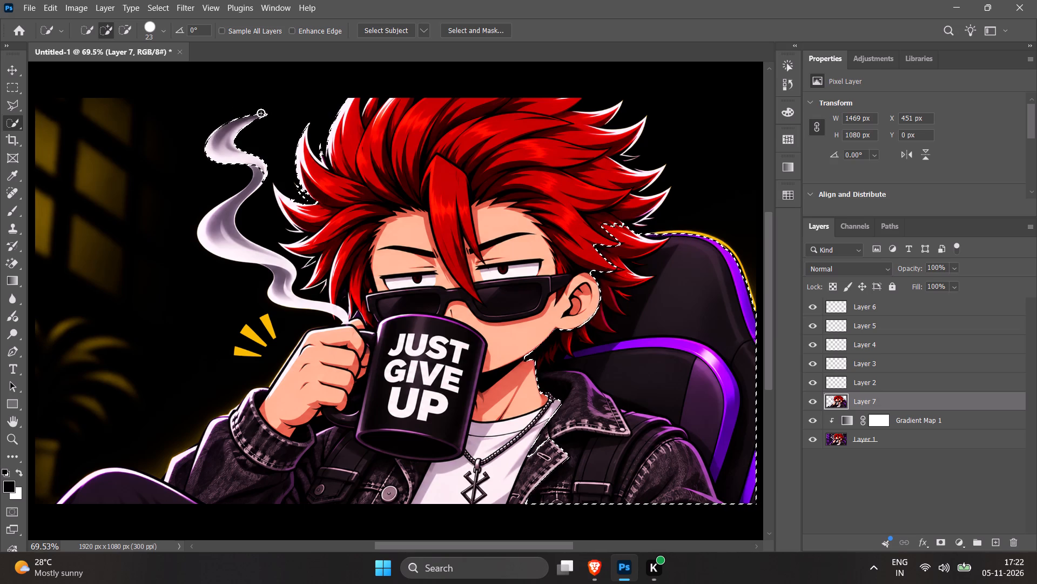
Subtract the red hair spikes from the selection and extend it along the lower smoke trail down to the mug.
alt+drag(325, 139, 342, 135)
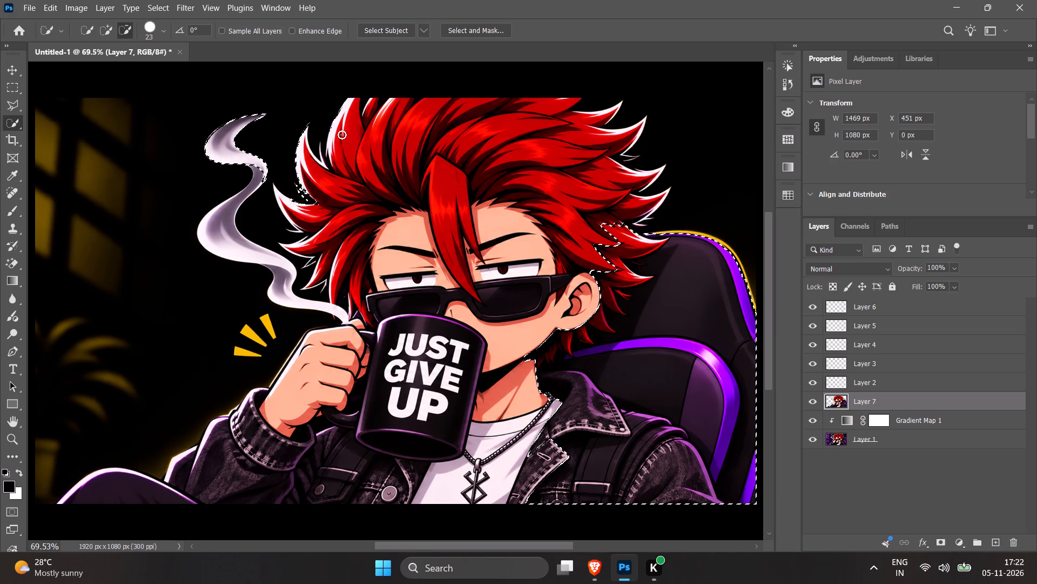
alt+drag(342, 135, 320, 243)
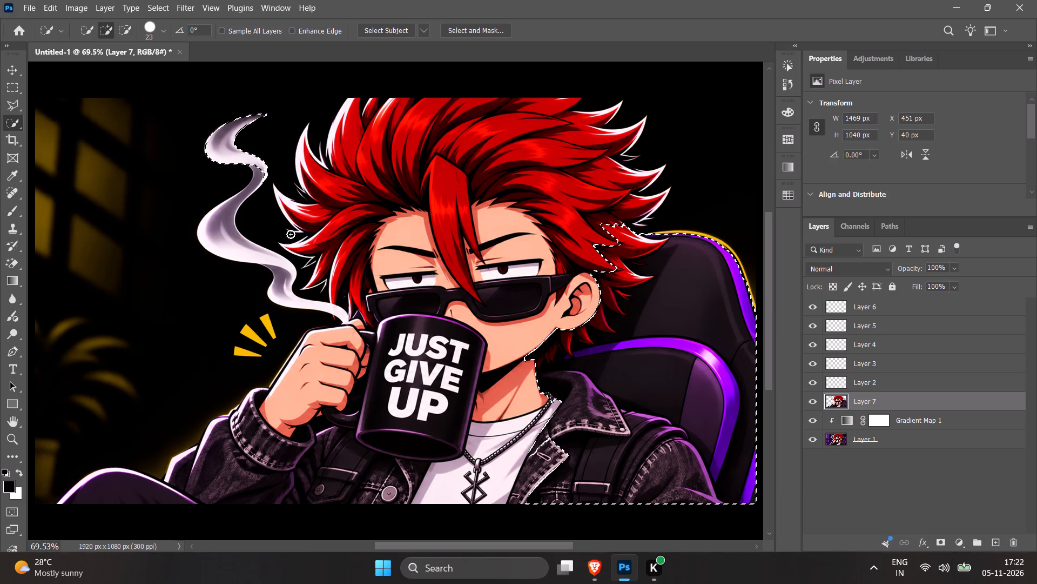
shift+click(234, 202)
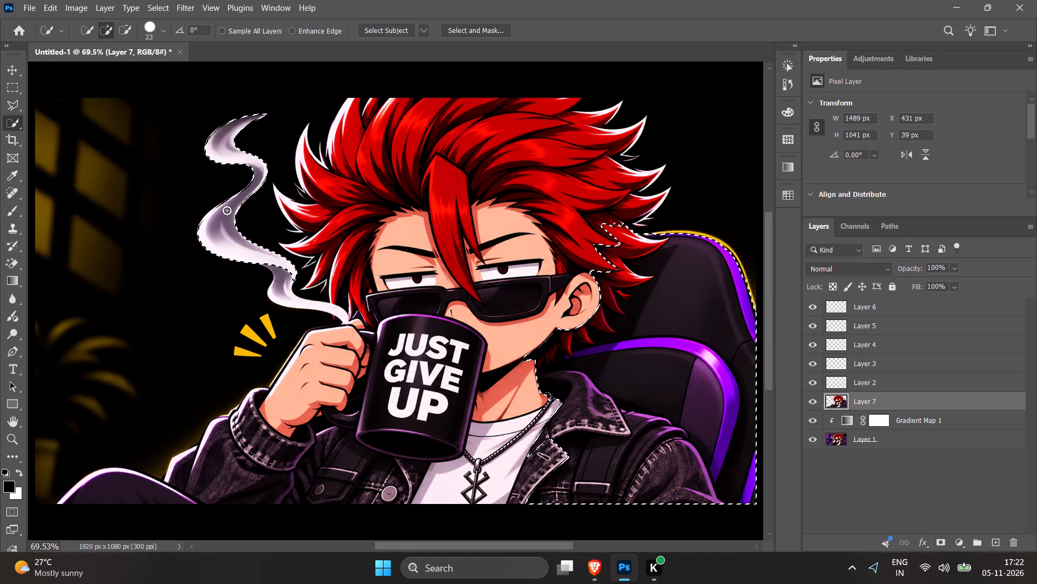
shift+click(285, 287)
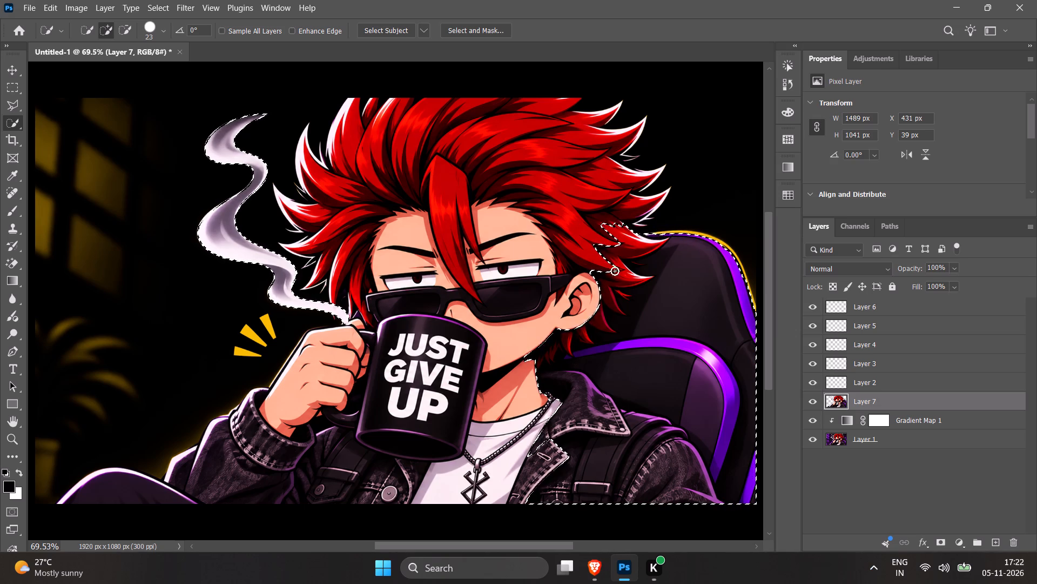
Subtract the hair, chair, jacket and neck areas from the selection with a larger brush, leaving only the smoke.
alt+drag(634, 216, 598, 356)
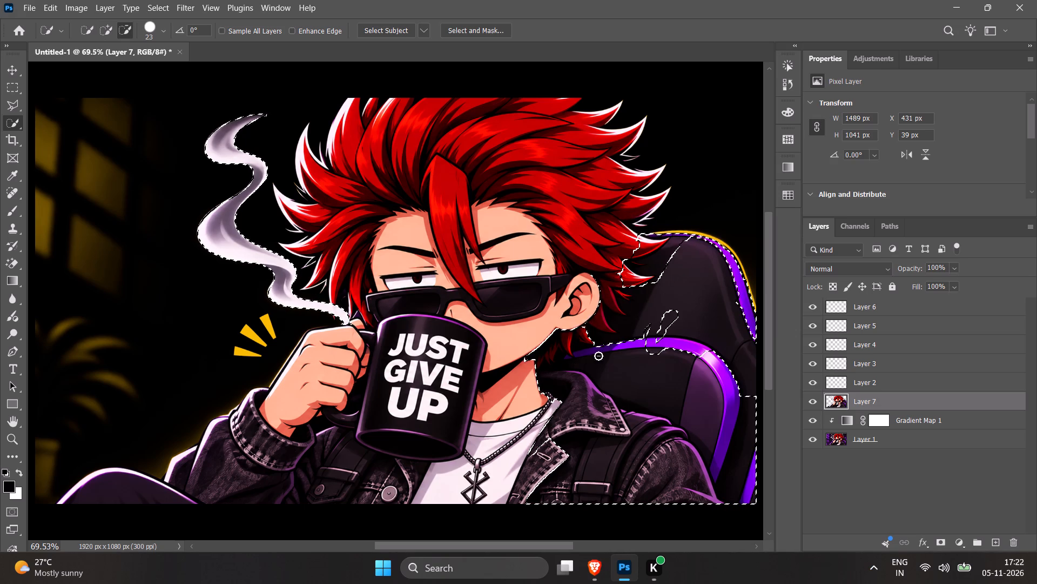
alt+drag(598, 356, 662, 297)
alt+drag(647, 267, 650, 275)
alt+right_drag(650, 272, 679, 274)
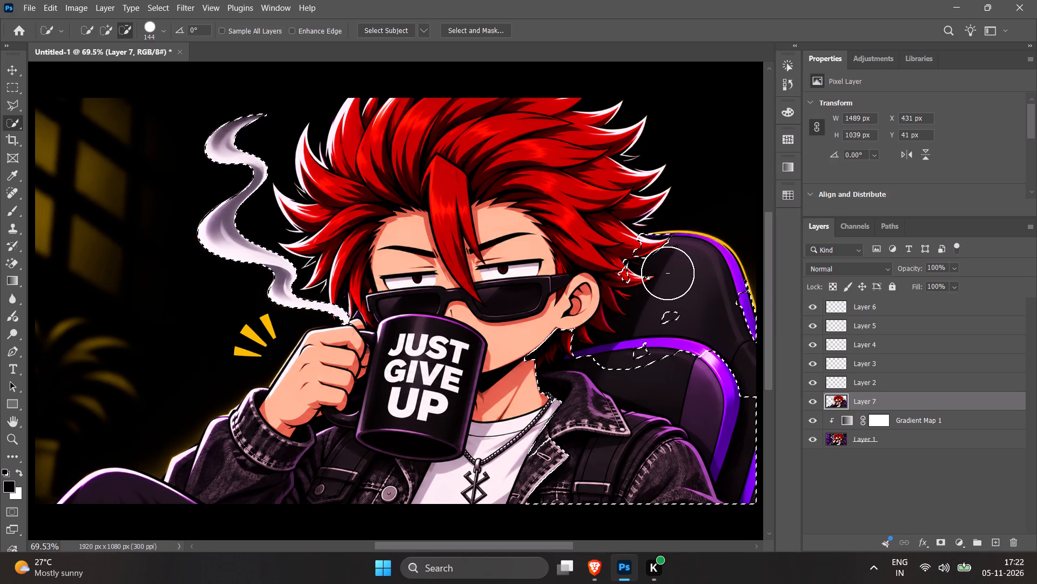
alt+right_click(668, 273)
alt+drag(652, 251, 691, 493)
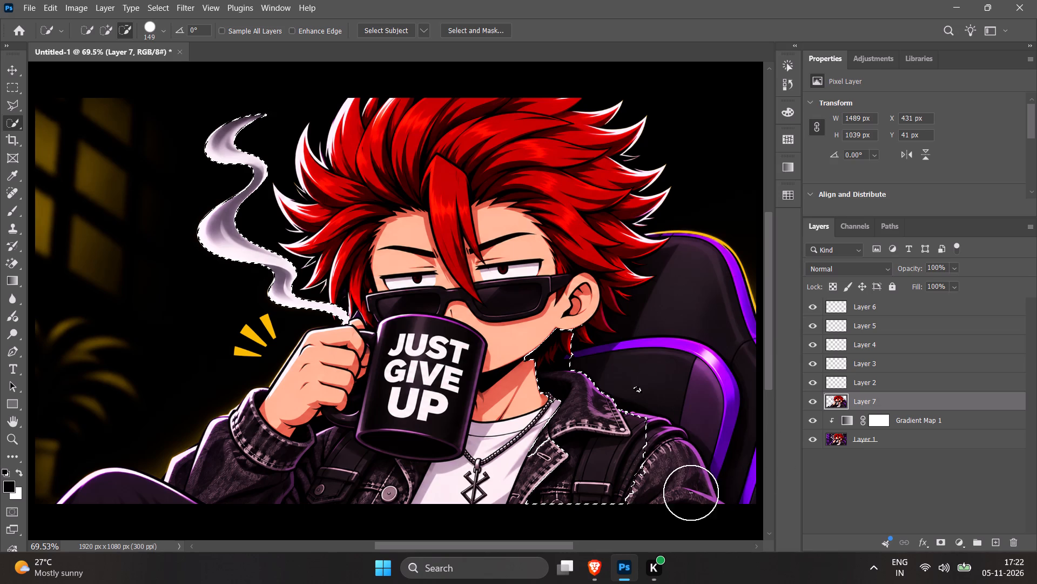
alt+drag(691, 493, 547, 357)
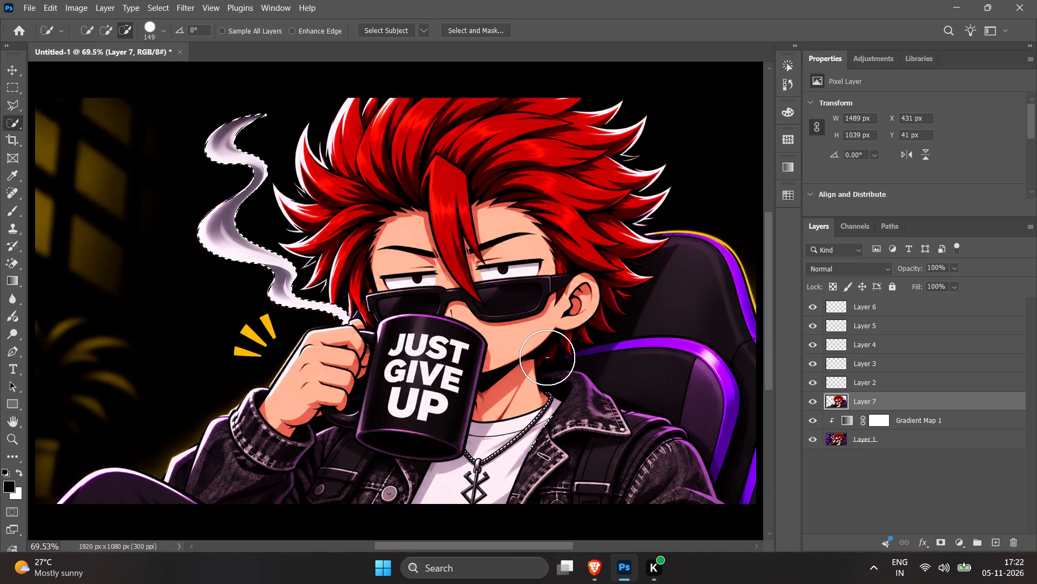
alt+drag(547, 357, 609, 312)
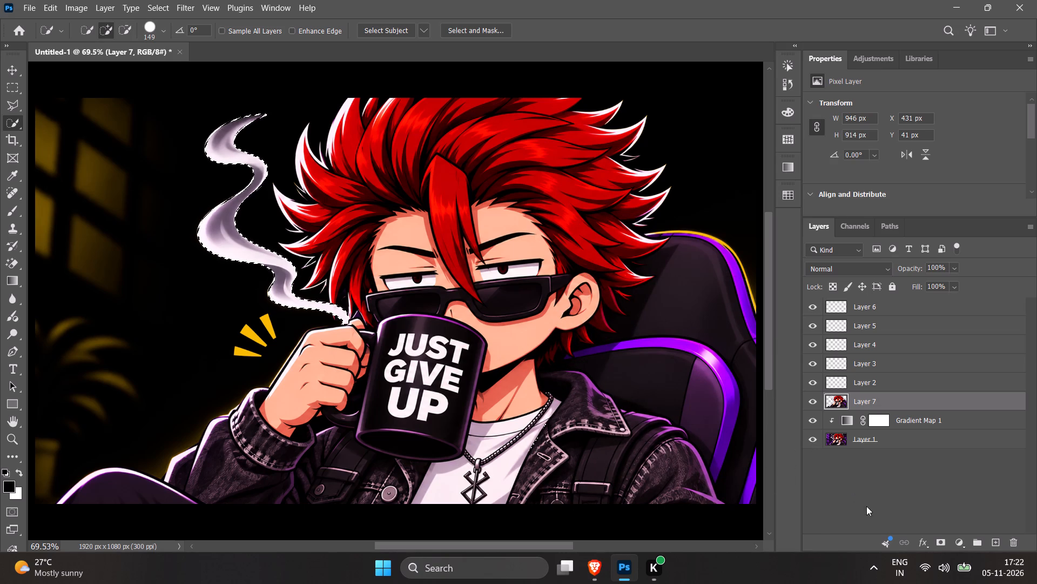
Copy the selected smoke from Layer 7 onto its own new layer.
key(ctrl+j)
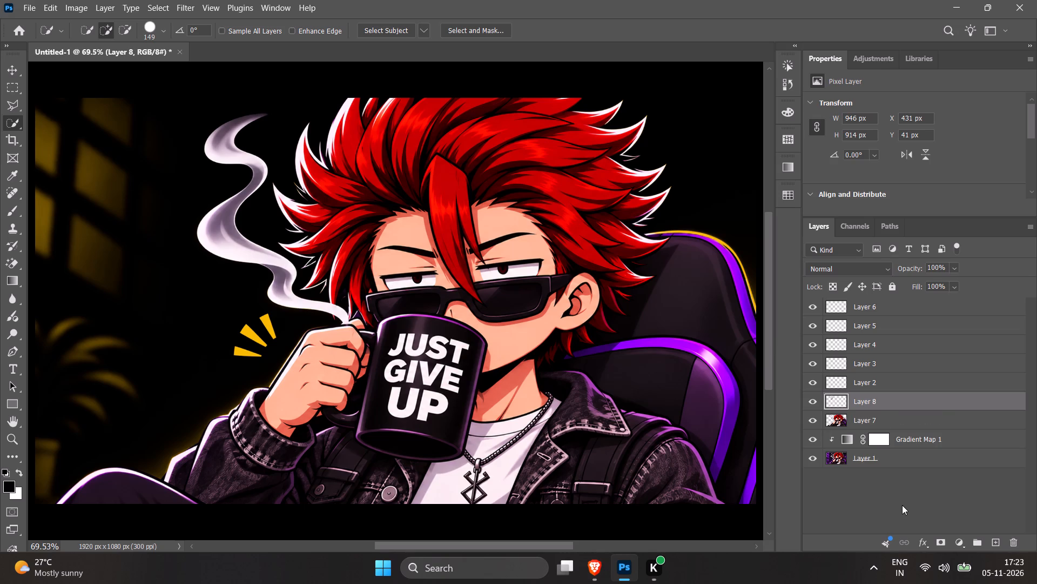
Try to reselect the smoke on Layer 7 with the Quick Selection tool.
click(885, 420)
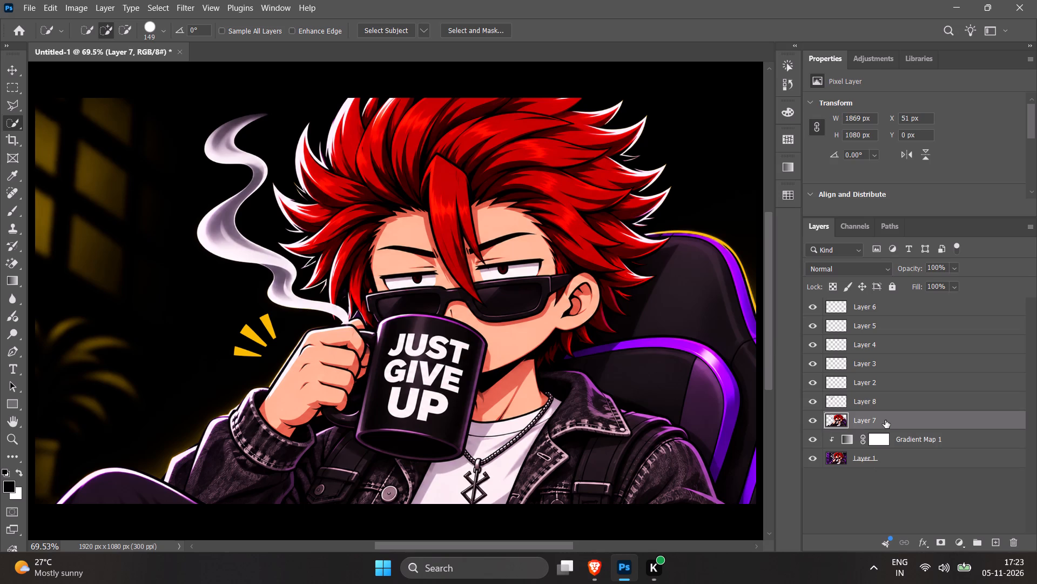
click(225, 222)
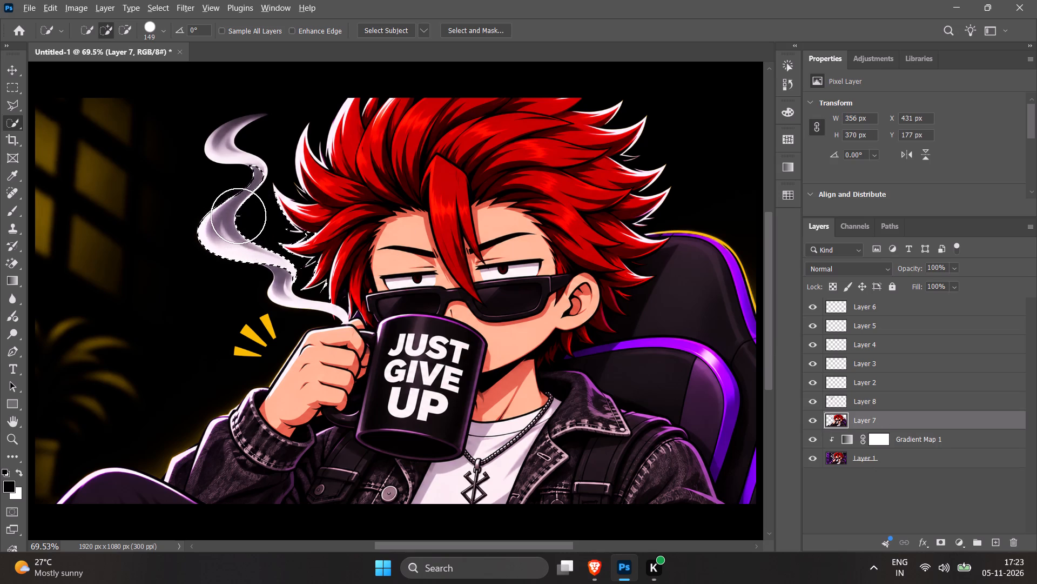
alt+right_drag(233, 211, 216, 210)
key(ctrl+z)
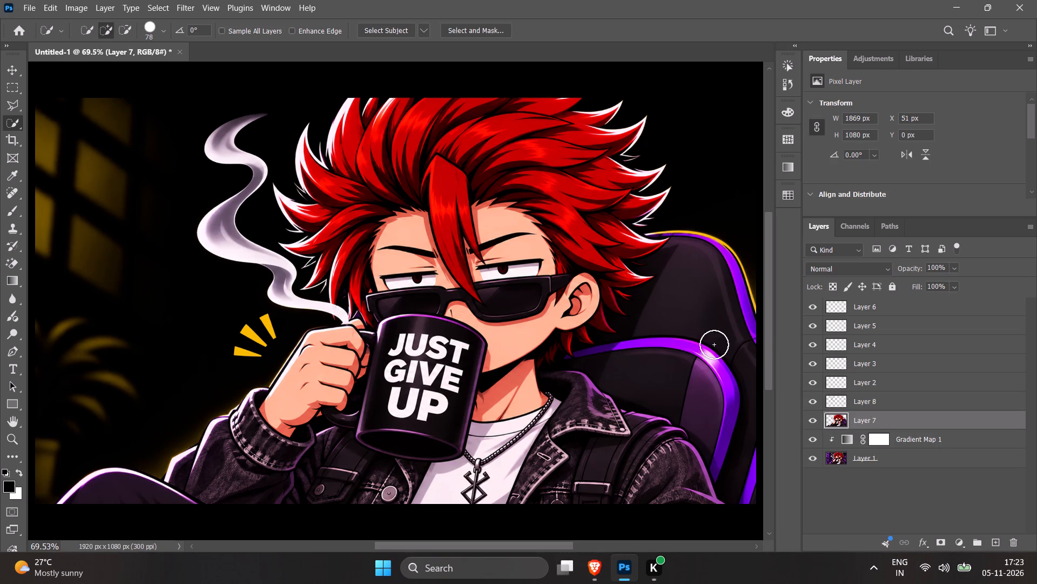
Load the smoke outline of Layer 8 as a selection and make Layer 7 the active layer.
click(833, 401)
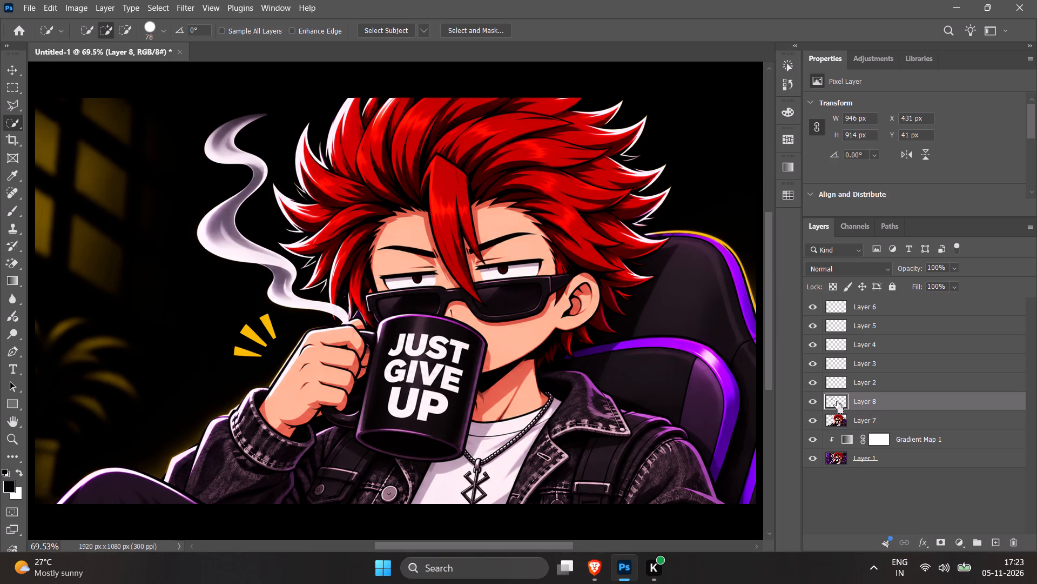
ctrl+click(837, 402)
click(841, 422)
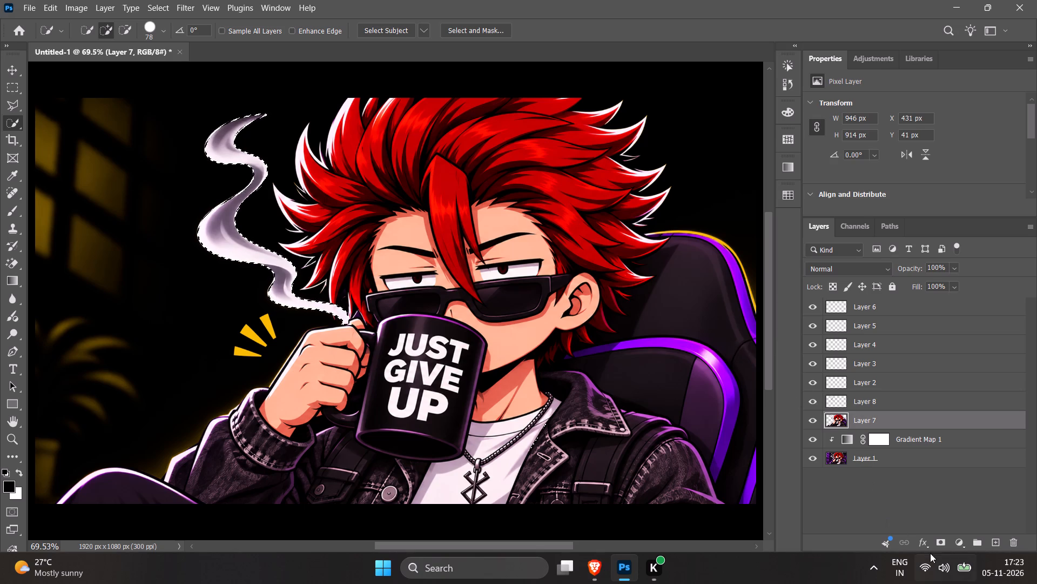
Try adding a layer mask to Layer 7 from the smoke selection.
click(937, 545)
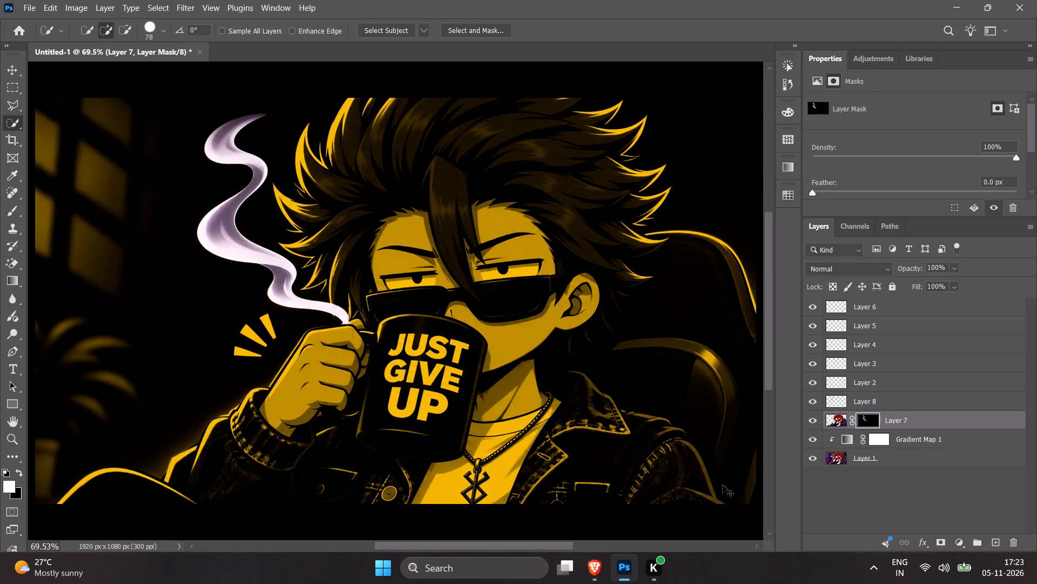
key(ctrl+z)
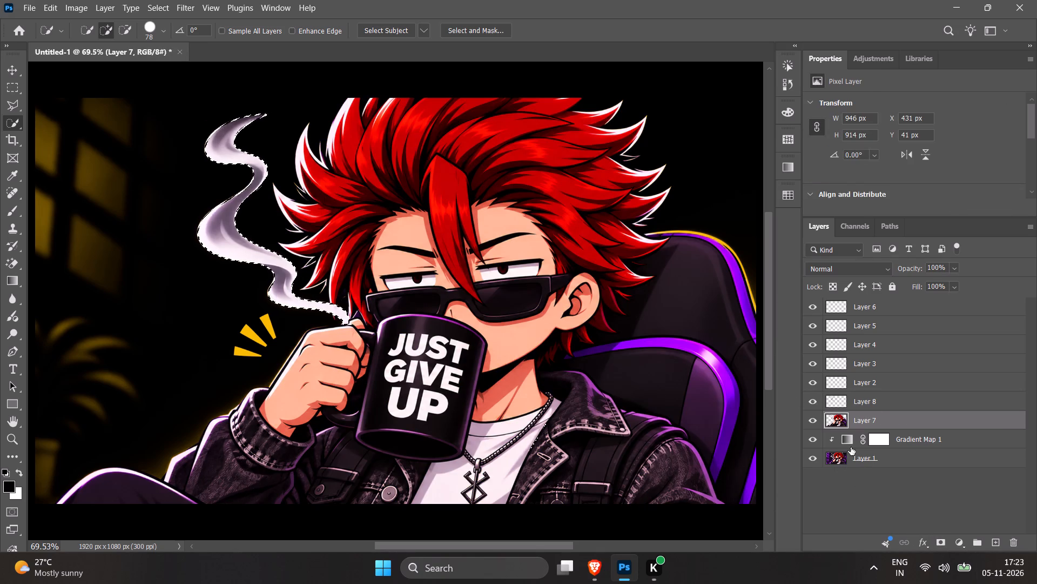
Delete the selected smoke from Layer 7, check the area beneath by briefly hiding Layer 8, and deselect.
key(Delete)
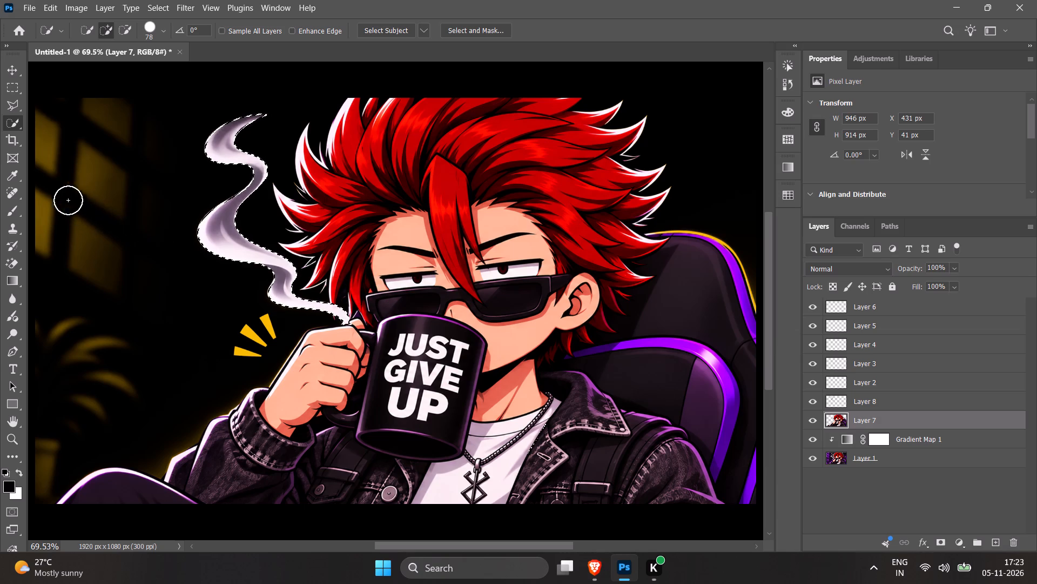
key(e)
key(e)
key(e)
key(e)
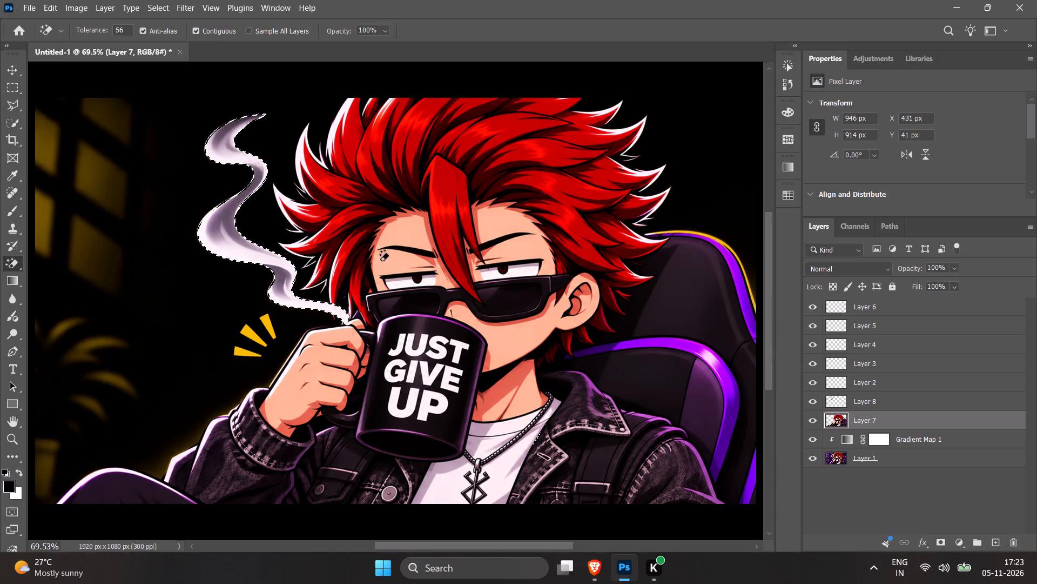
click(813, 403)
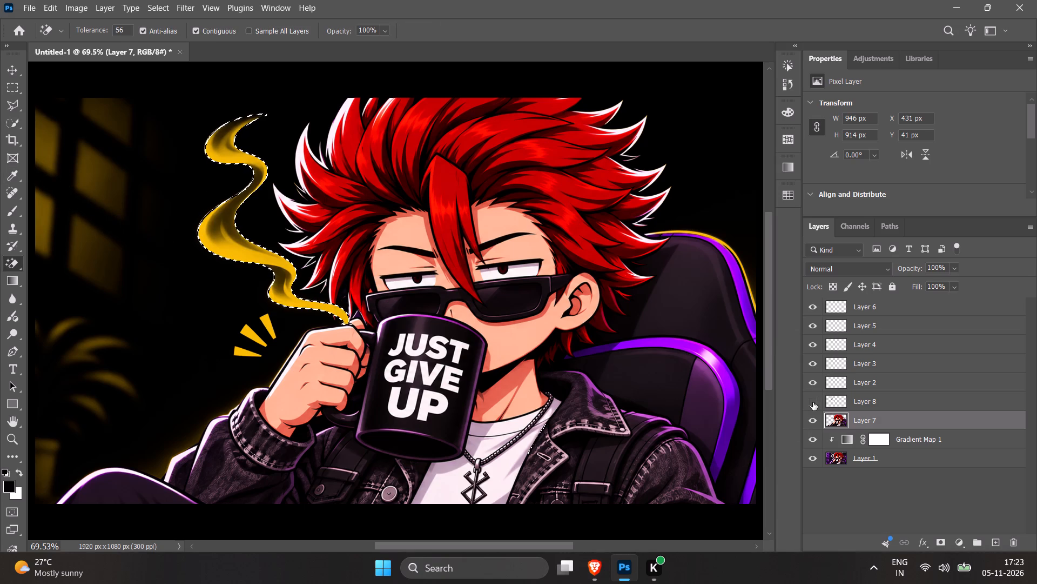
click(813, 402)
key(ctrl+d)
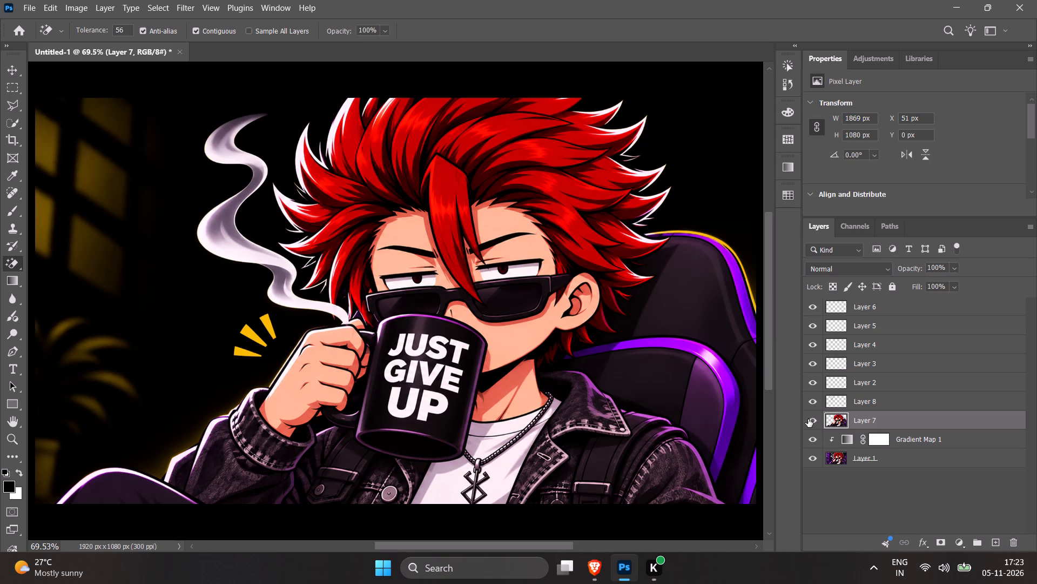
Set the opacity of Layer 8, the separated smoke, to 60%.
click(863, 411)
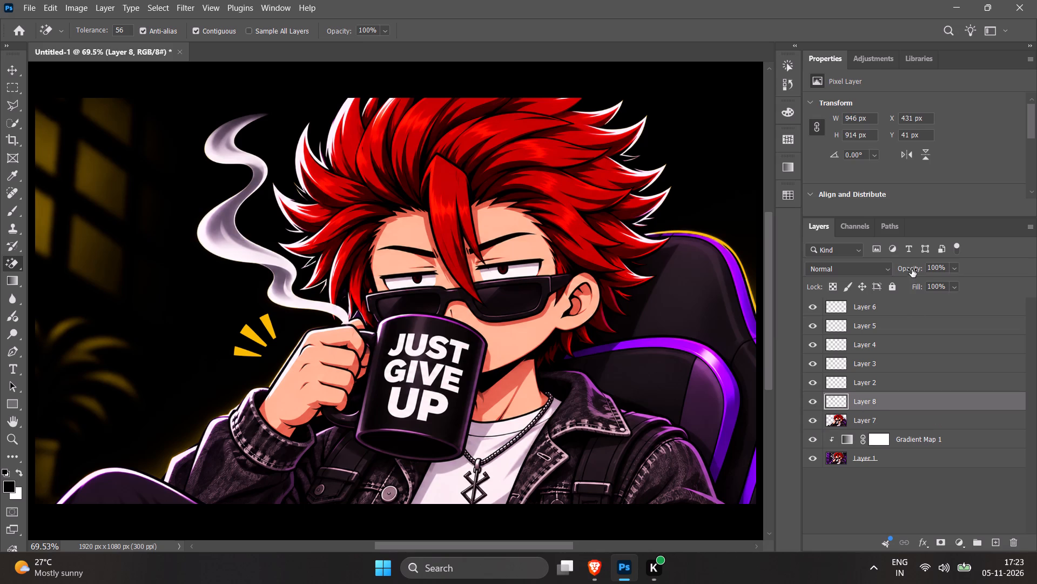
drag(912, 269, 900, 268)
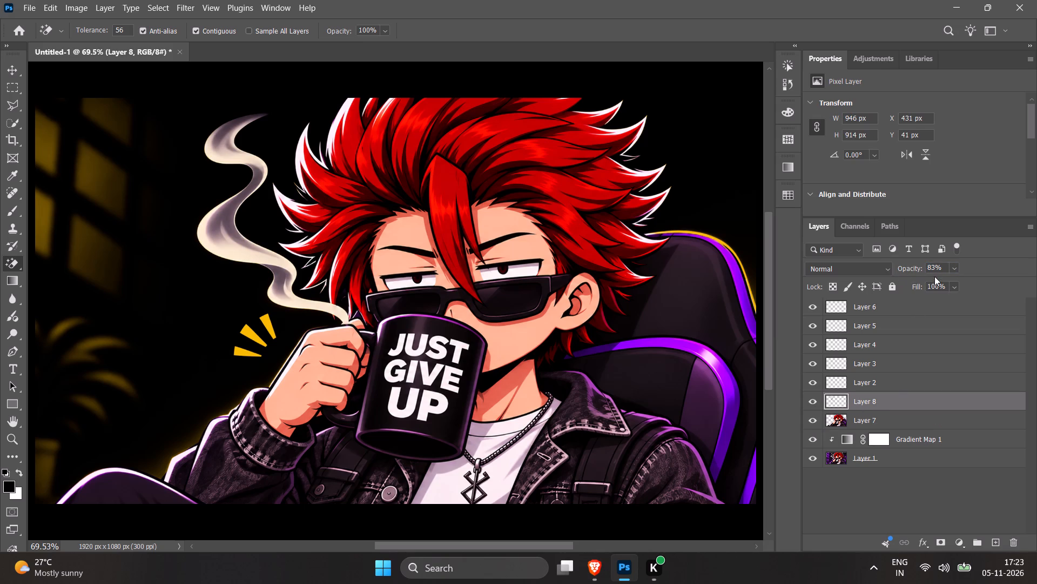
drag(937, 266, 899, 267)
key(Right)
key(Insert)
key(Return)
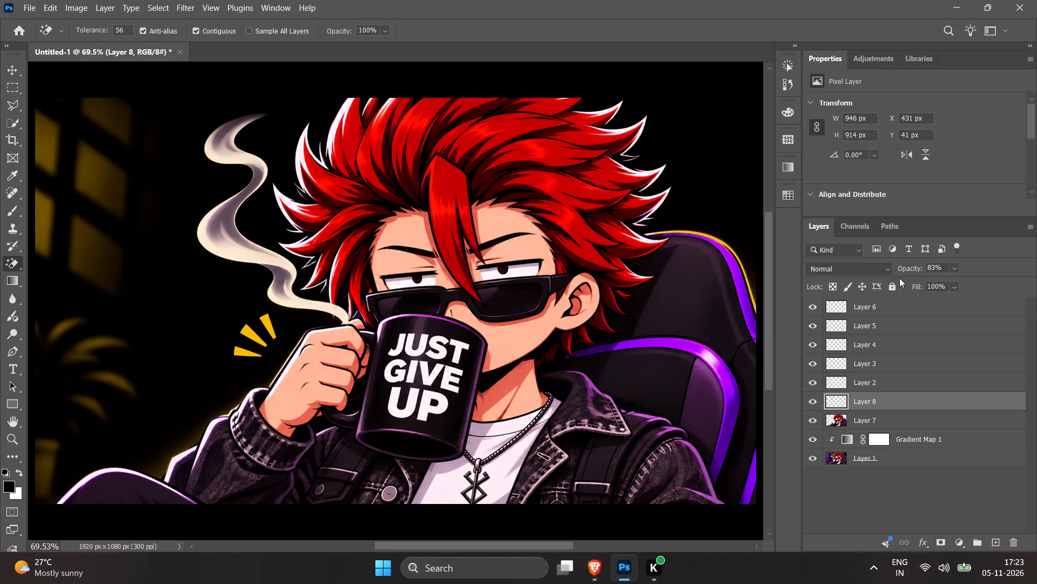
drag(943, 264, 919, 267)
key(Right)
key(Insert)
key(ctrl+a)
text(60)
key(Return)
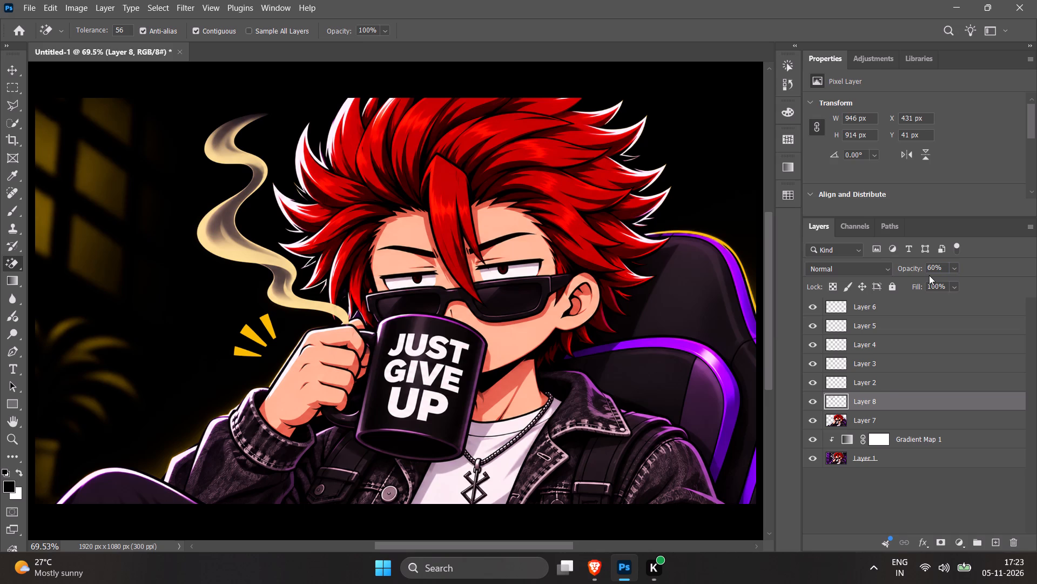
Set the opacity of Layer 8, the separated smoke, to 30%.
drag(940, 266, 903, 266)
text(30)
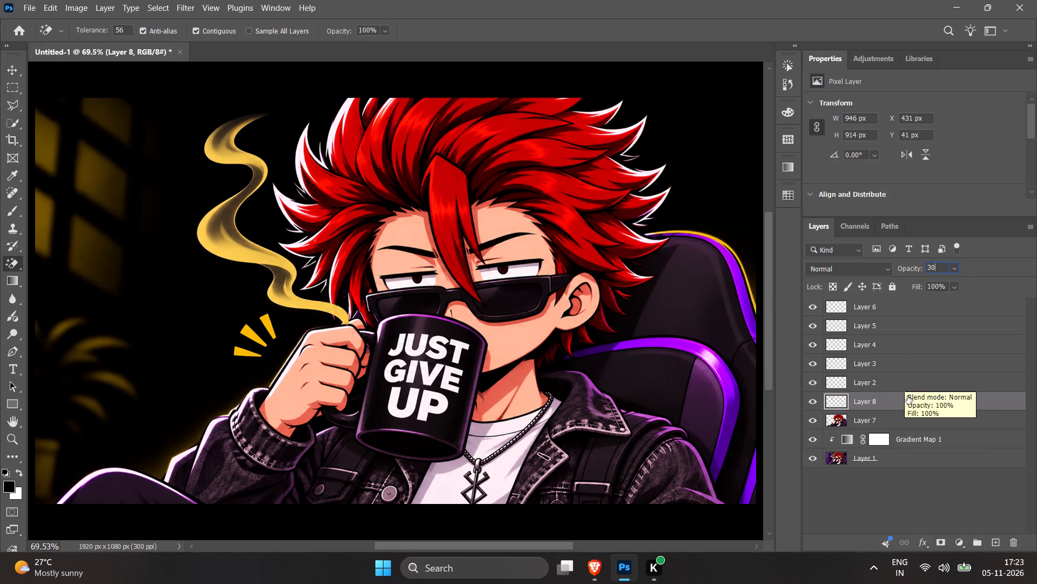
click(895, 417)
Delete the smoke area from Layer 1 using Layer 8's outline as the selection, deselect, and briefly toggle Layer 8's visibility.
click(895, 461)
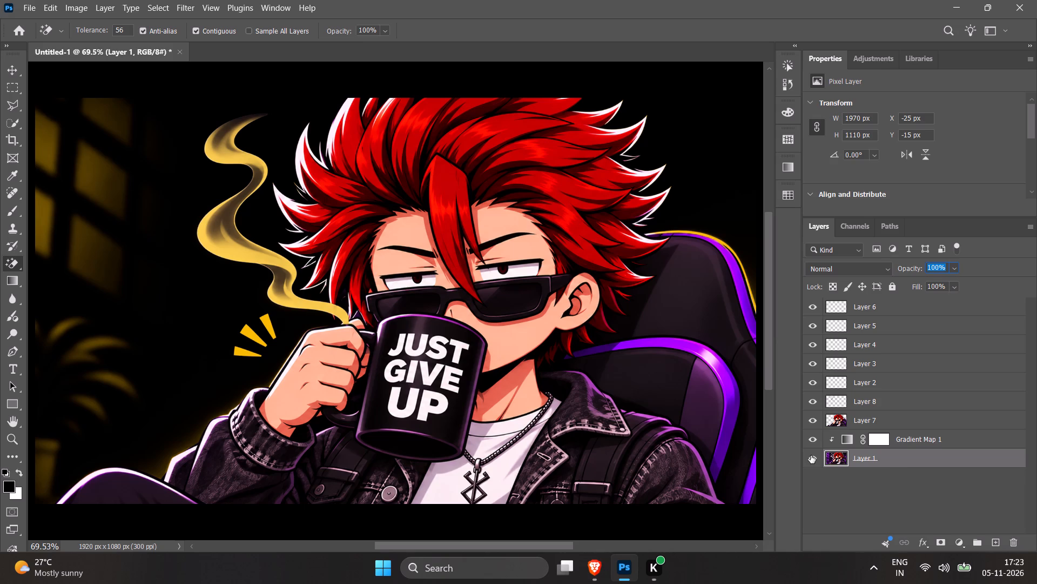
ctrl+click(839, 401)
click(891, 456)
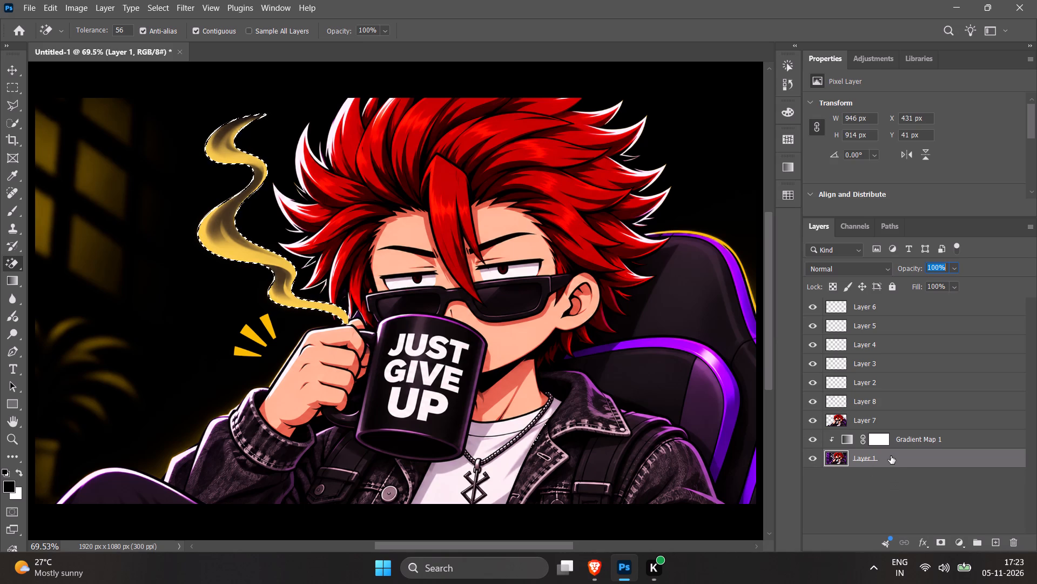
key(Delete)
click(891, 457)
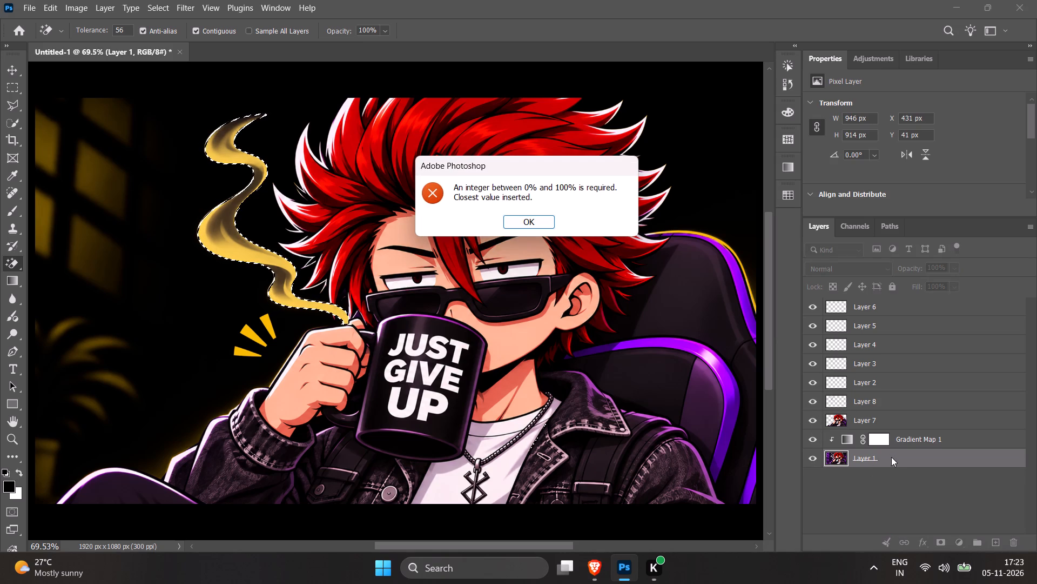
click(521, 211)
click(530, 220)
click(891, 459)
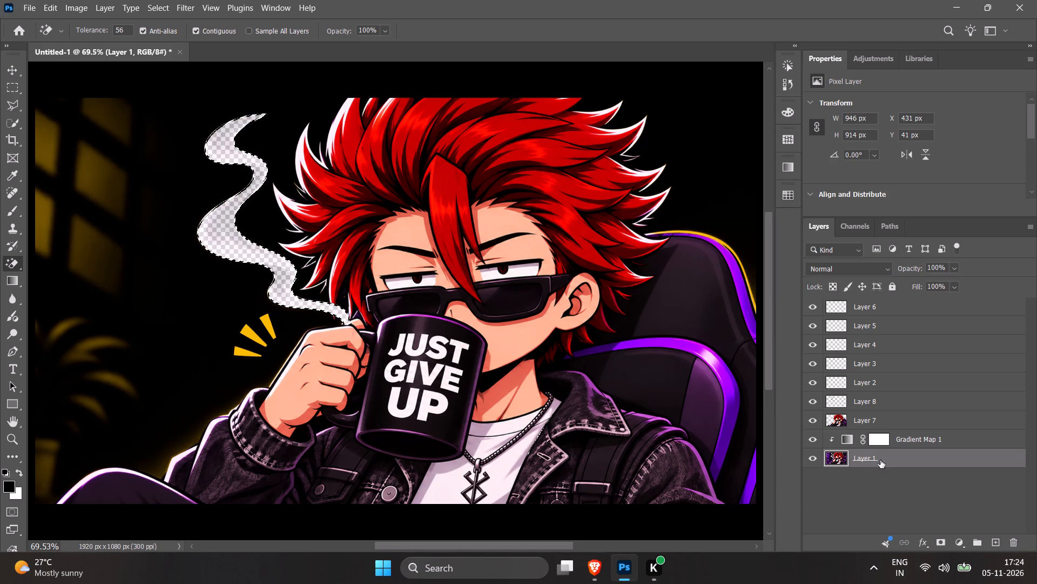
key(ctrl+d)
double_click(816, 401)
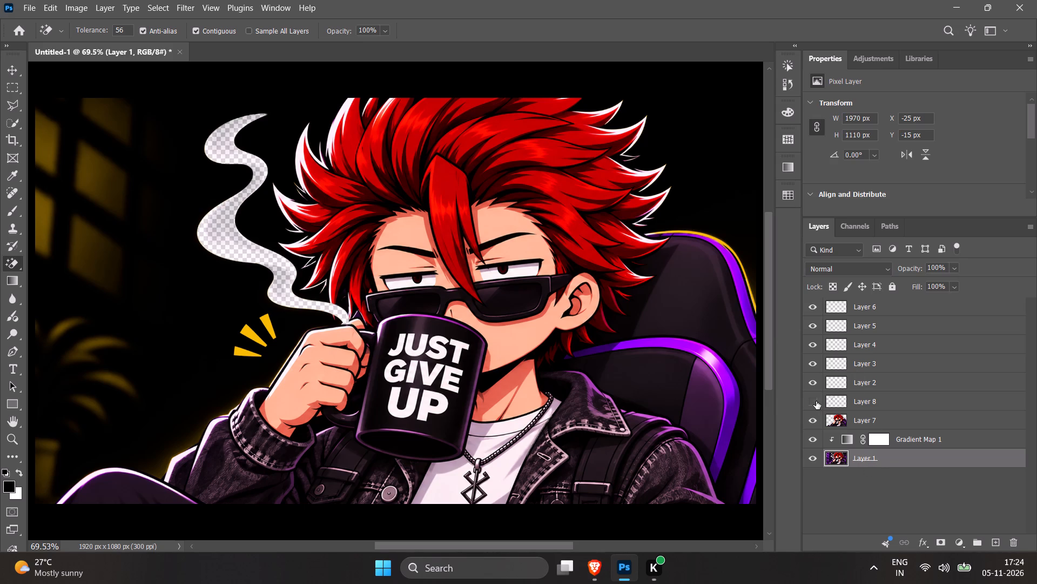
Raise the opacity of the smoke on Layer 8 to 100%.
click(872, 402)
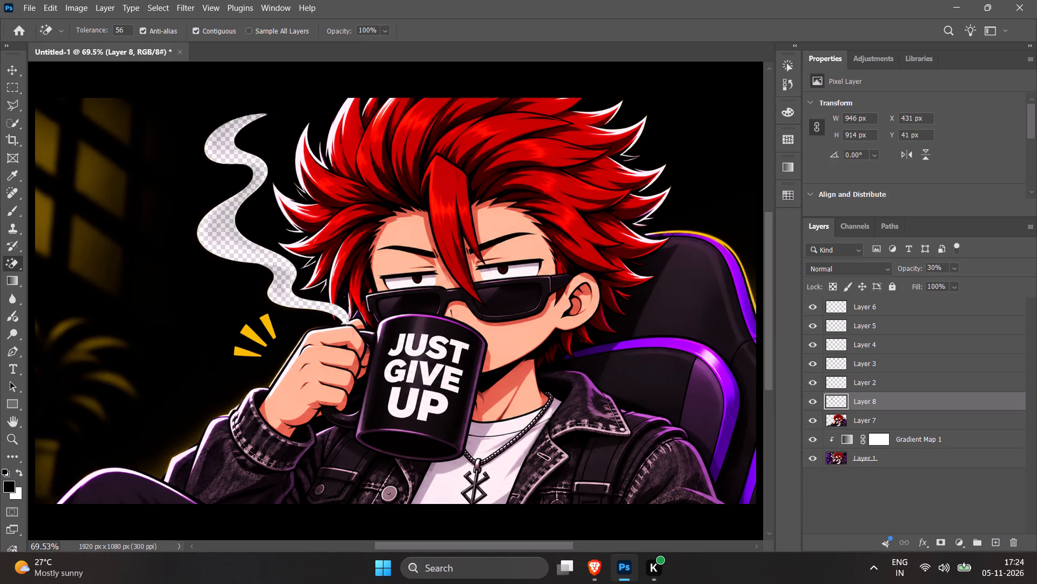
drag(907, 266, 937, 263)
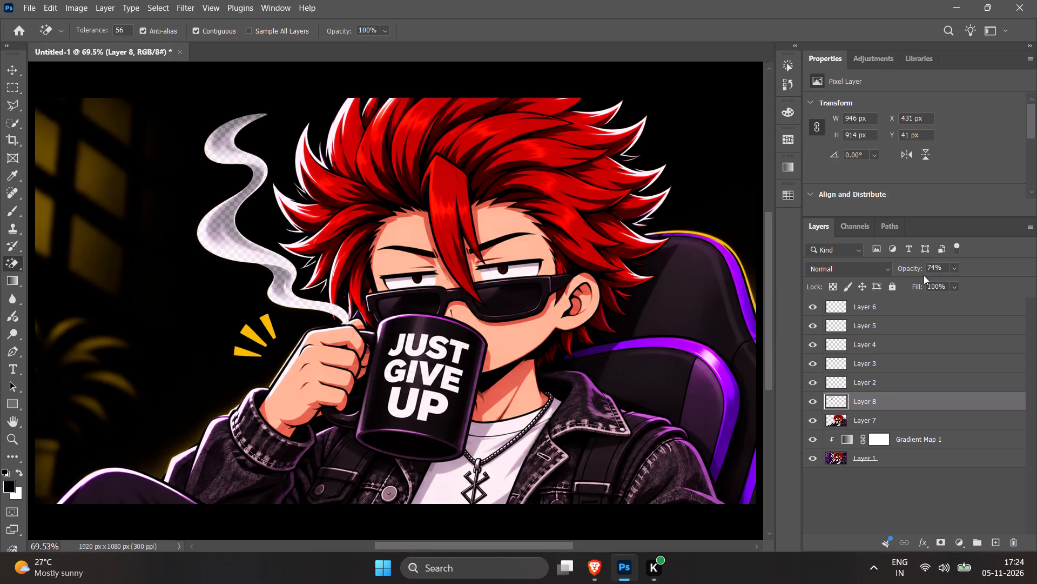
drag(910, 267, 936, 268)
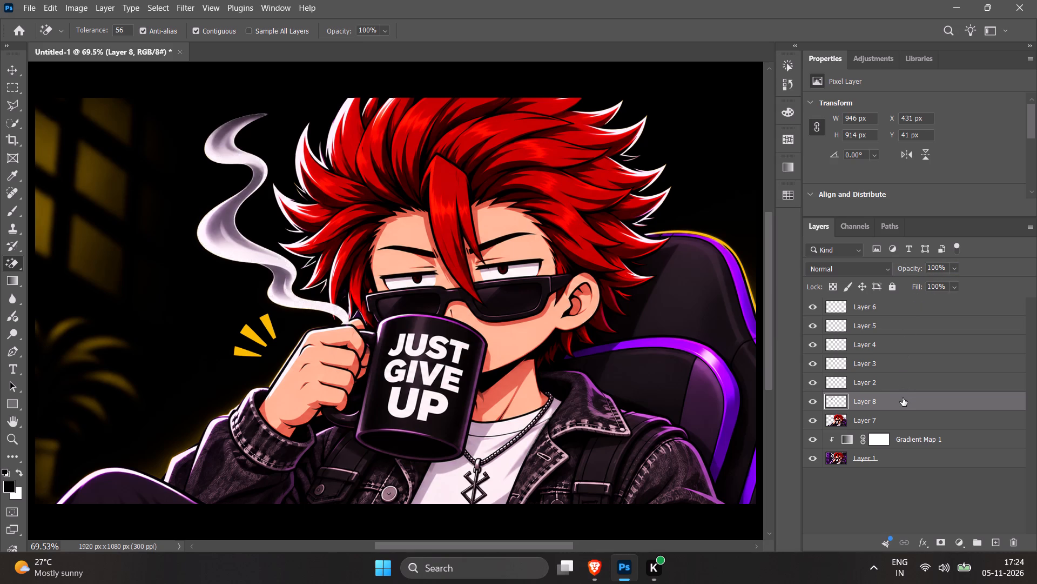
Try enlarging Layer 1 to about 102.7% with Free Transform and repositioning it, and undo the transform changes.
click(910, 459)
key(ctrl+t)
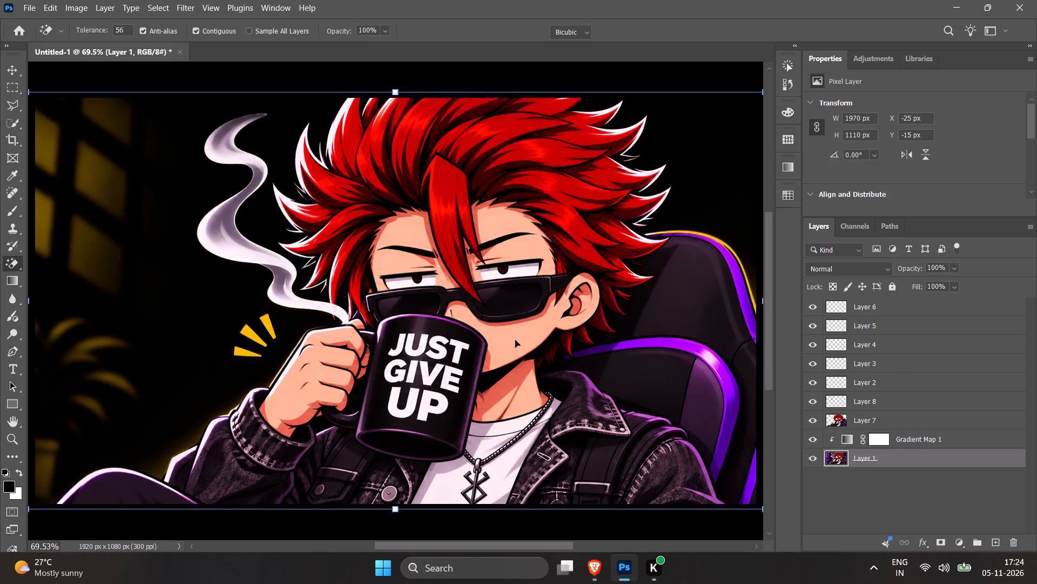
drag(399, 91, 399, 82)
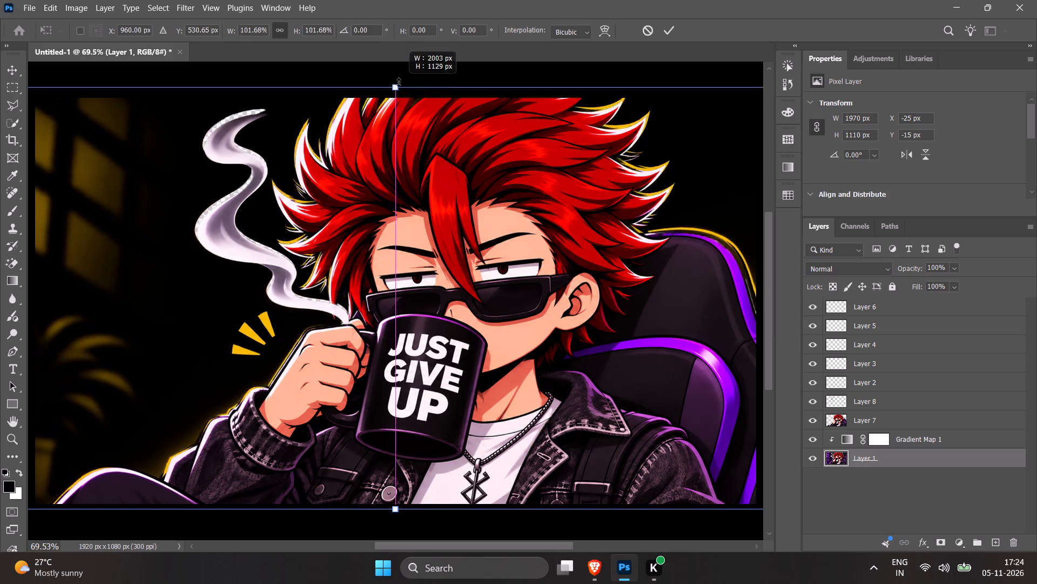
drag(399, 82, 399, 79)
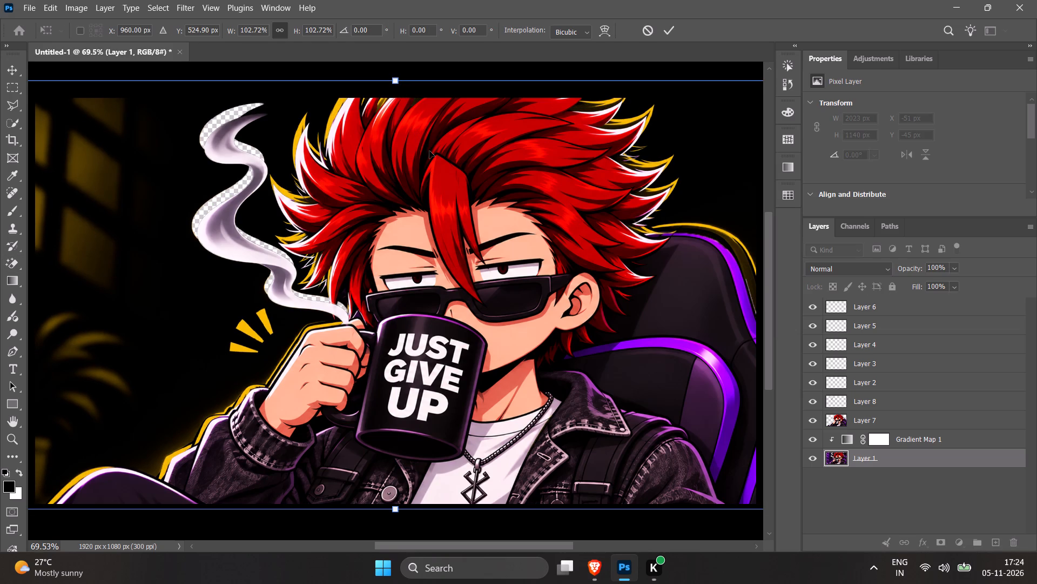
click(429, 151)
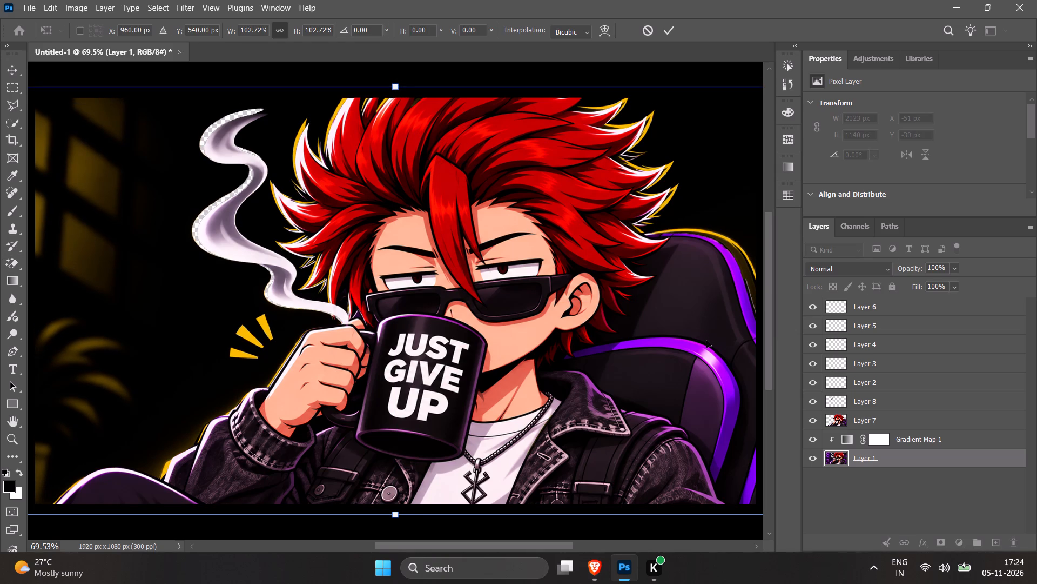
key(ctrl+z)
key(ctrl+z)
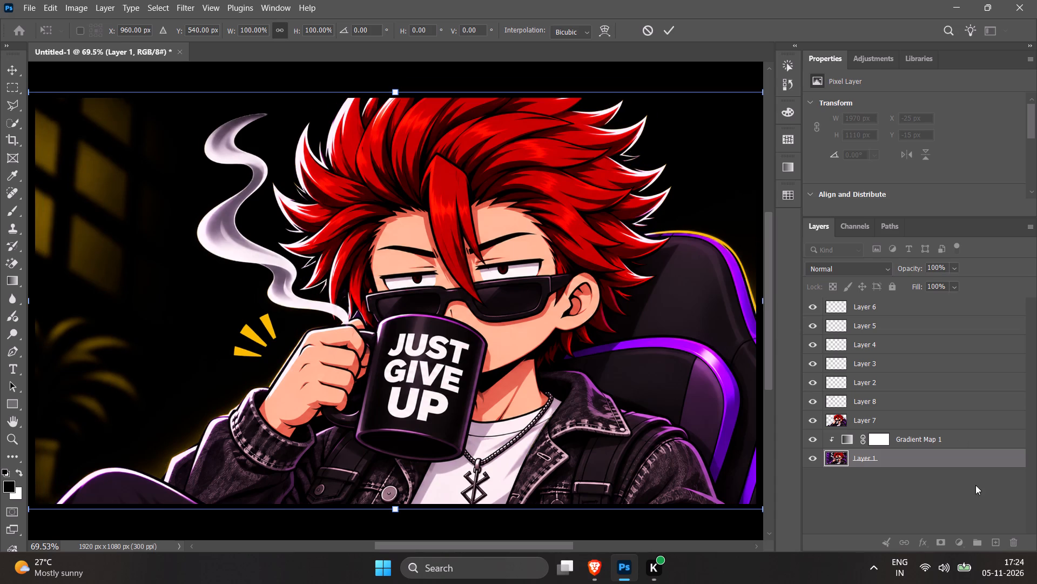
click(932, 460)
Load the smoke outline of Layer 8 as a selection while keeping Layer 1 active.
ctrl+click(835, 404)
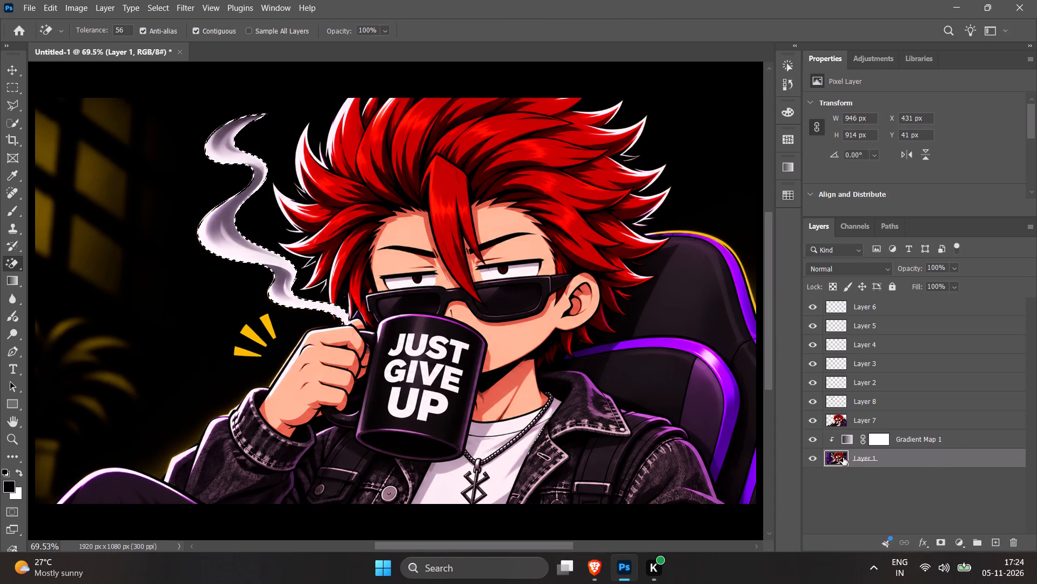
click(907, 465)
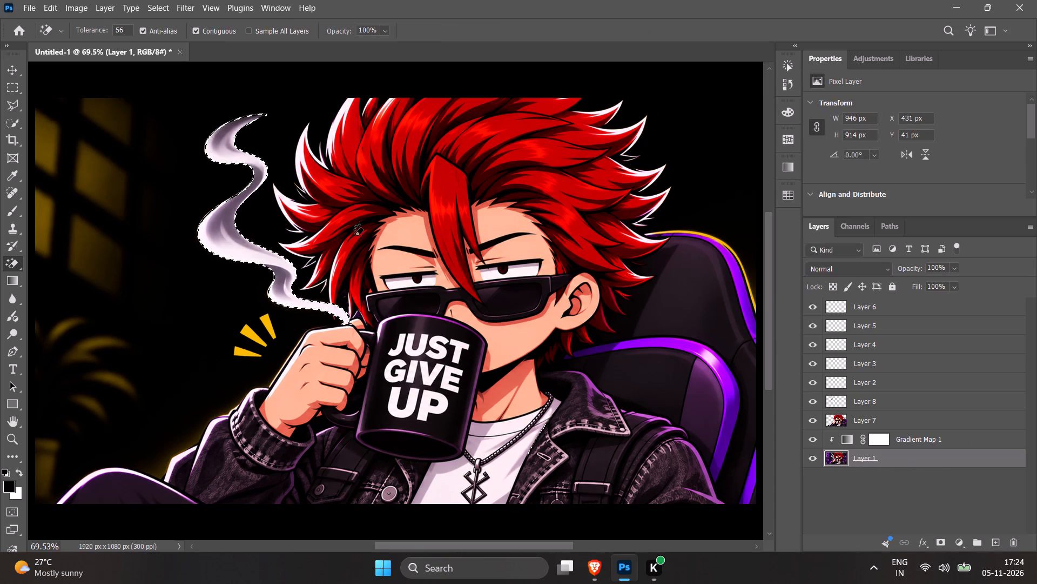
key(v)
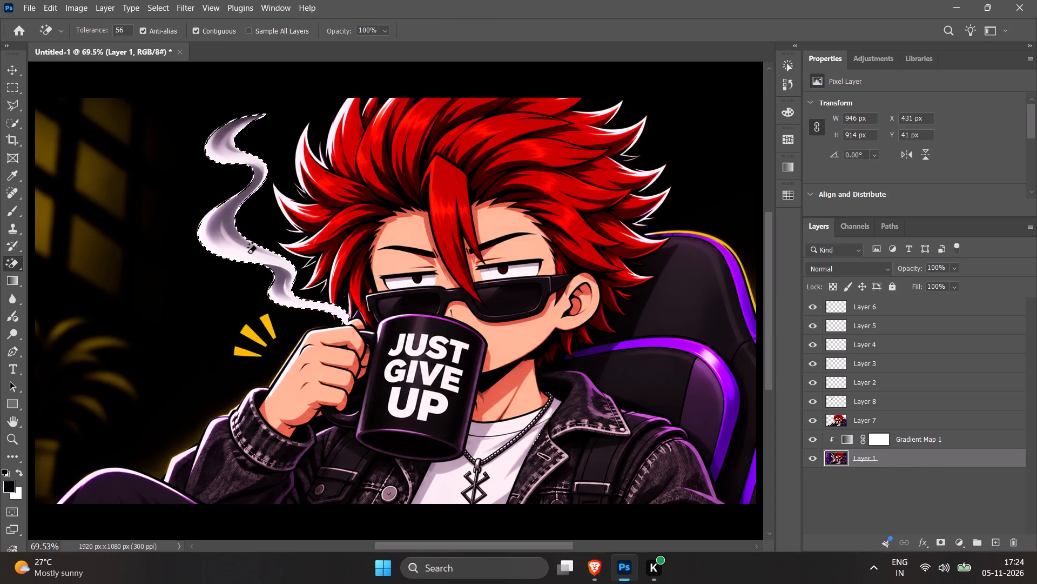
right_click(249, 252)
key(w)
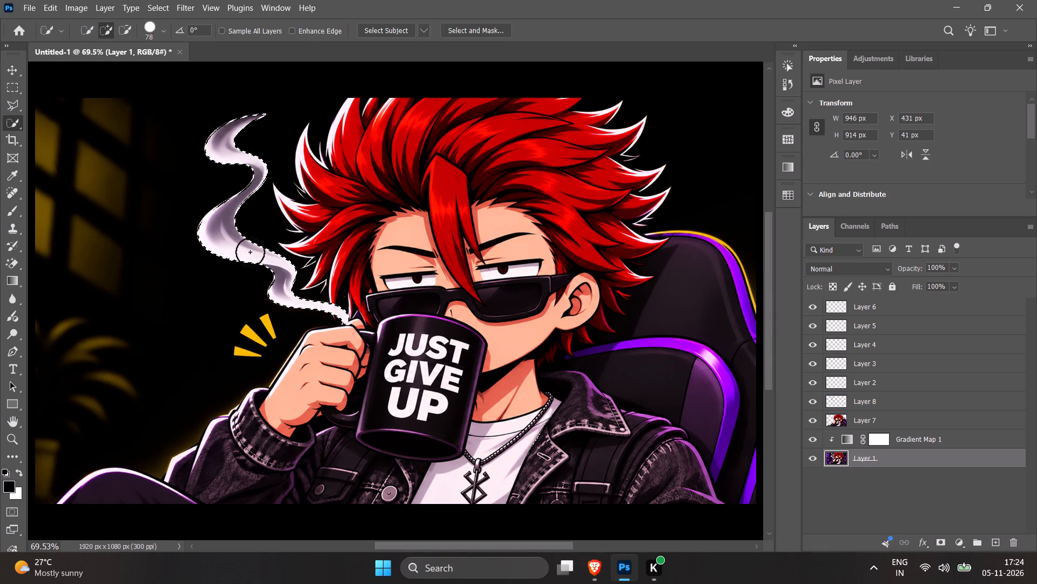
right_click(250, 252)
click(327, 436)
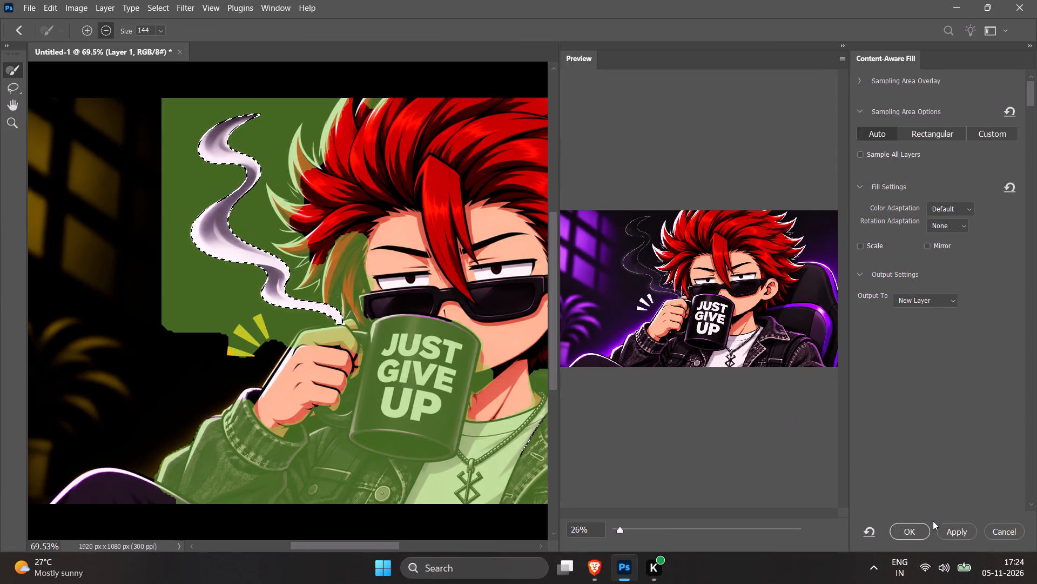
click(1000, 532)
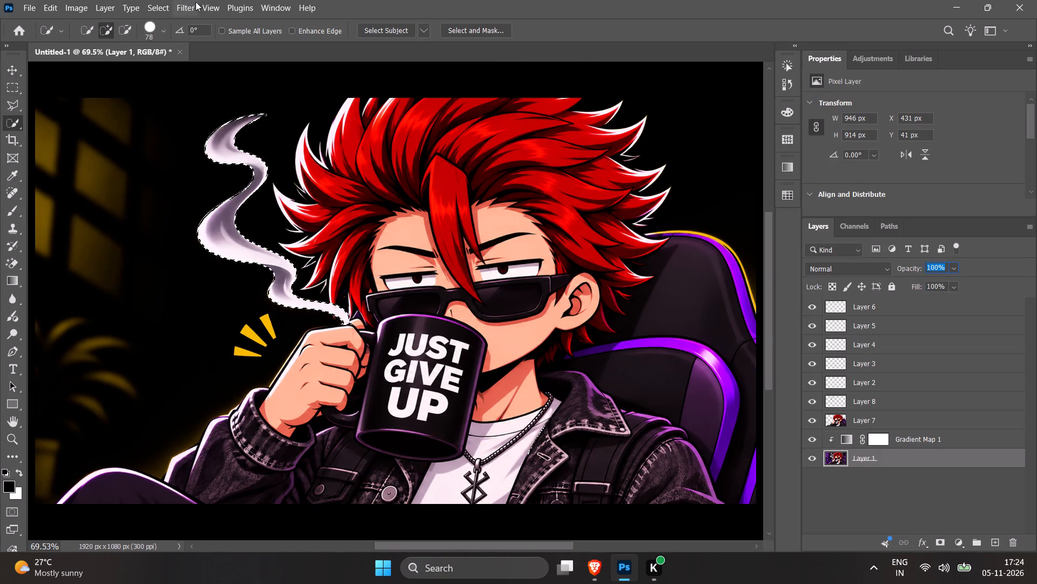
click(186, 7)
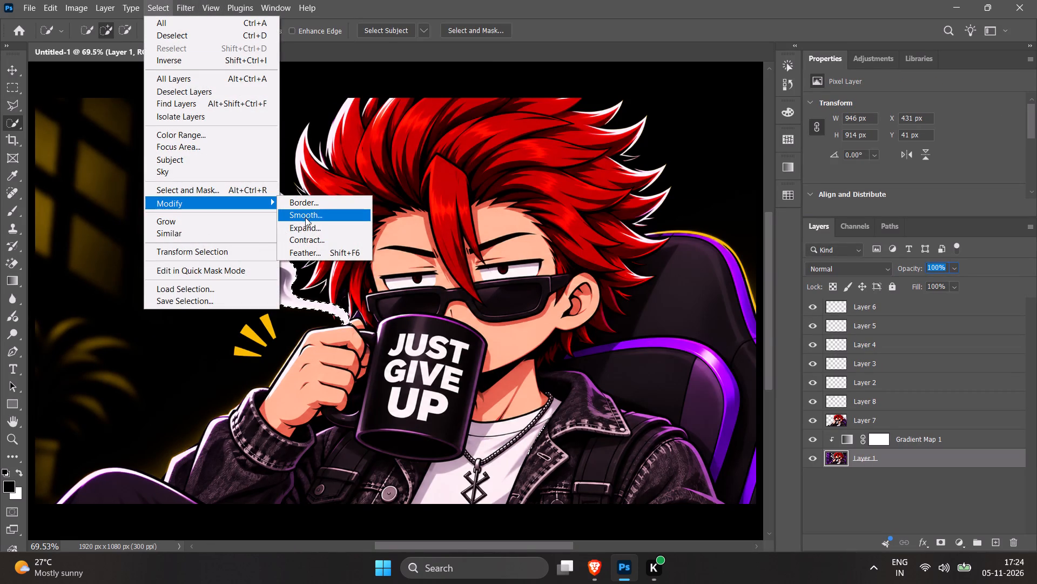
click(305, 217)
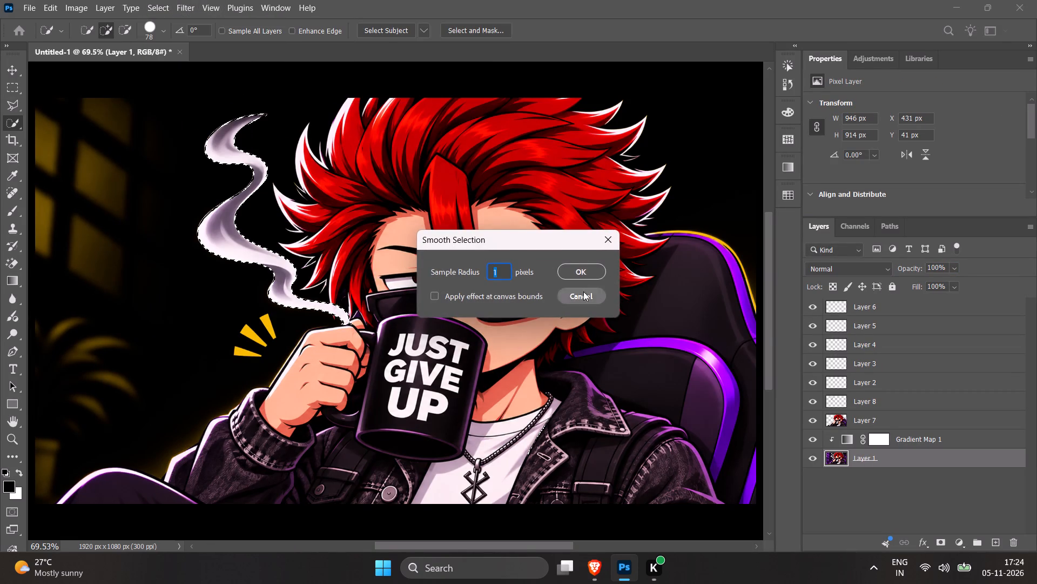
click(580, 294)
Expand the smoke selection by 5 pixels.
click(152, 1)
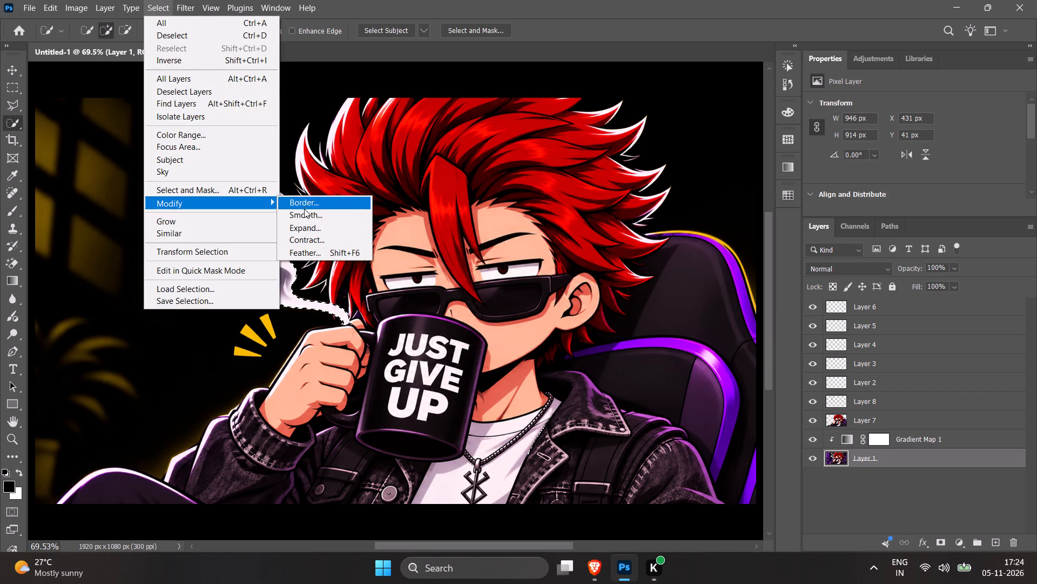
click(309, 230)
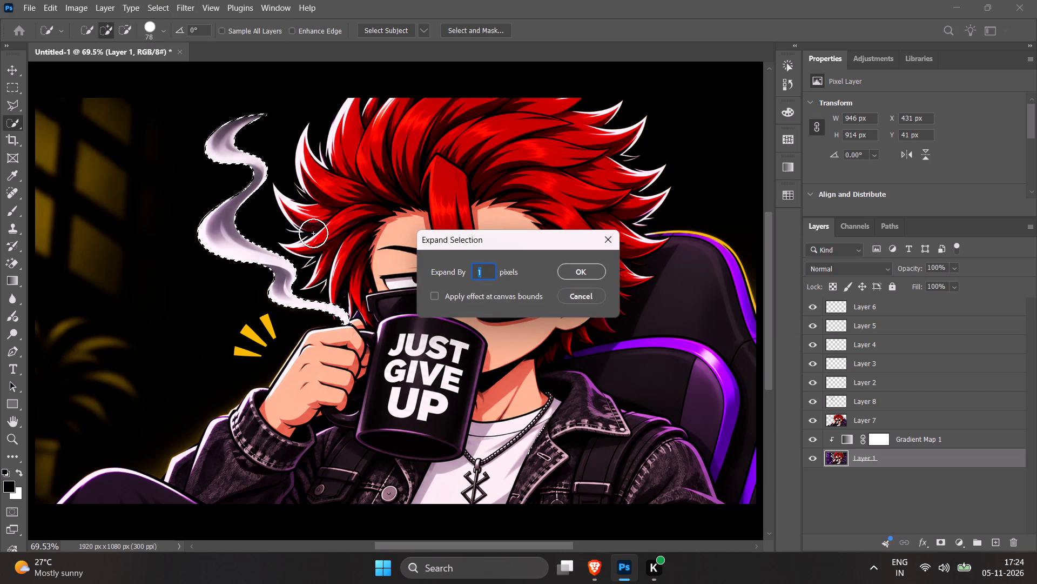
key(5)
key(Return)
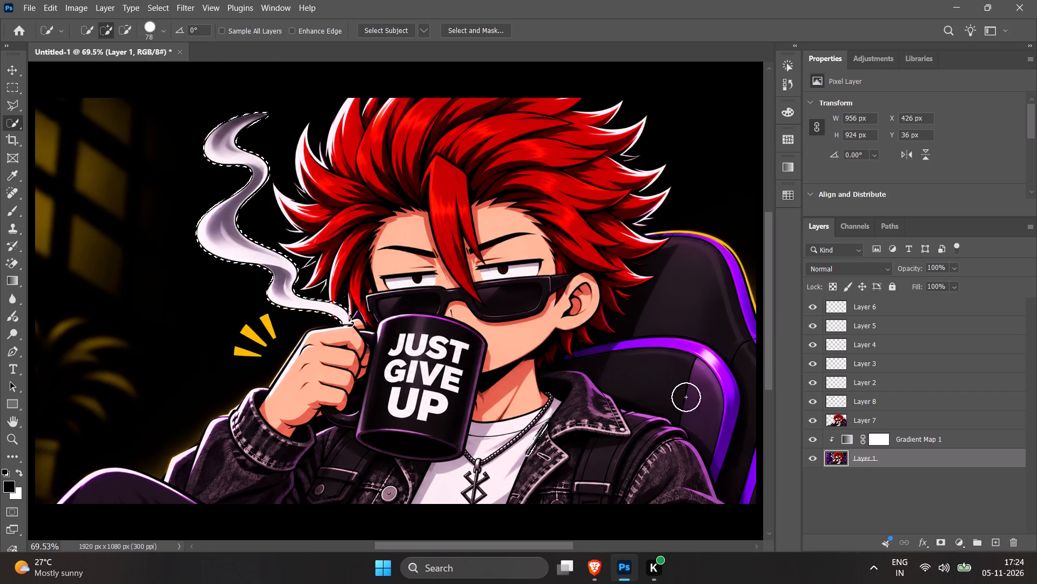
Fill the expanded smoke selection on Layer 1 with Content-Aware Fill, output to a new layer, and deselect.
right_click(279, 271)
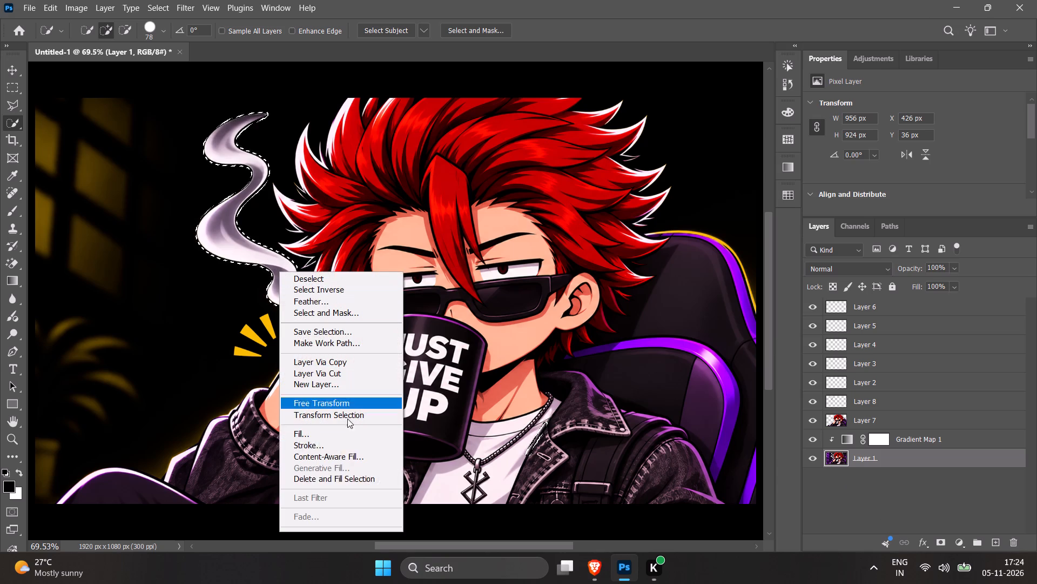
click(348, 459)
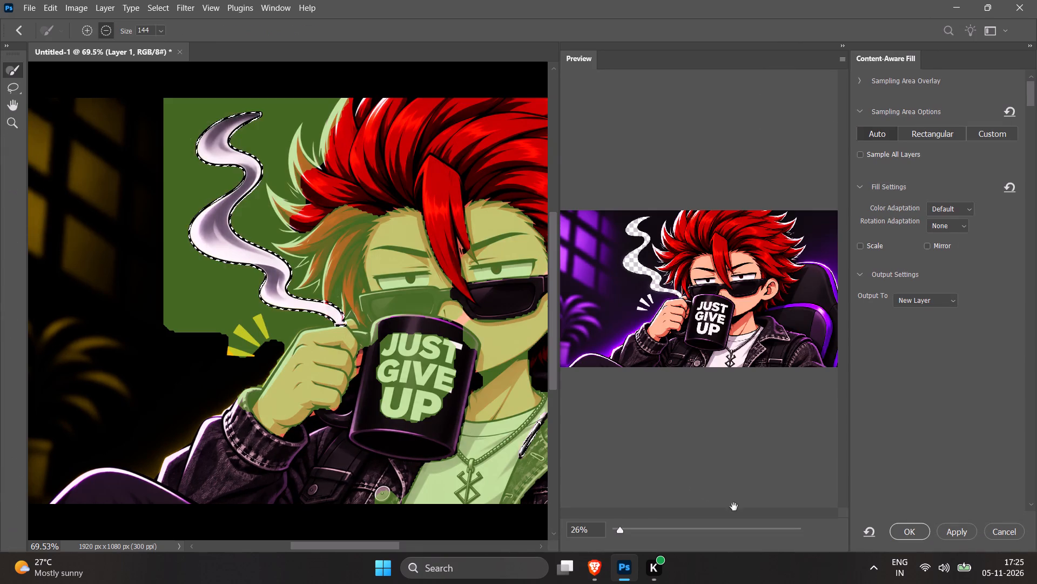
click(902, 530)
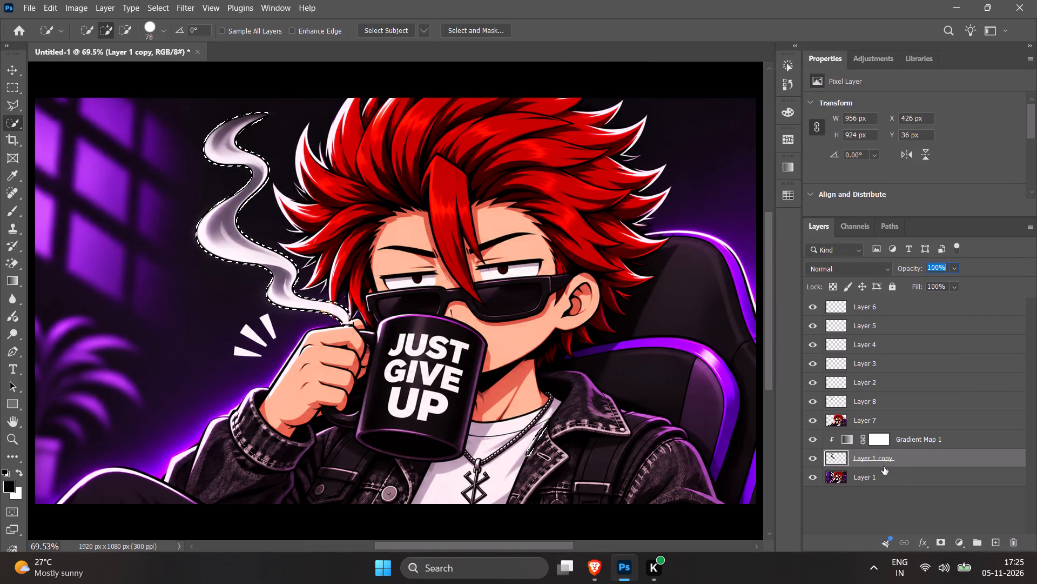
key(ctrl+d)
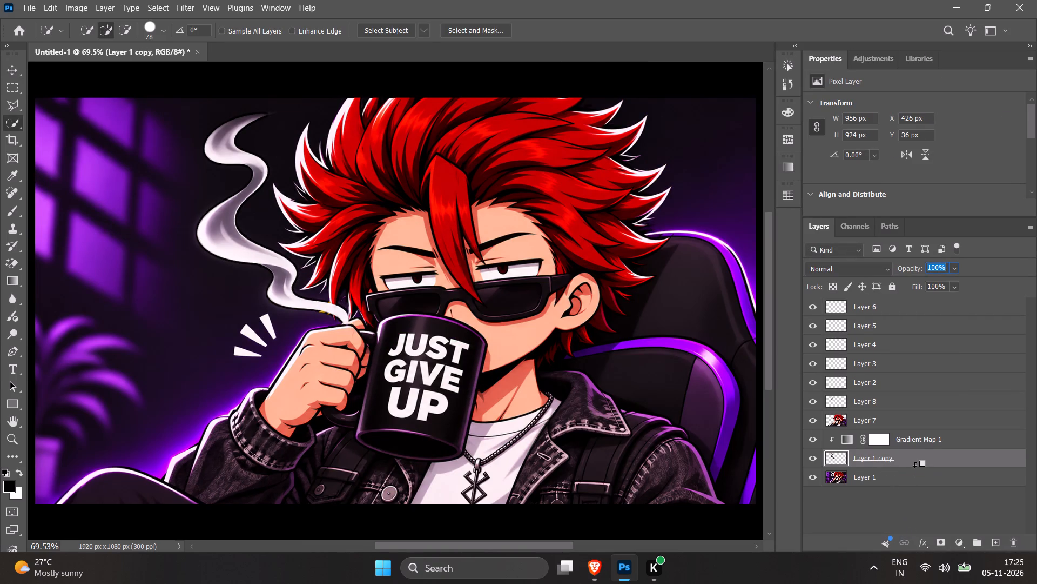
Group the Gradient Map 1 adjustment, Layer 1 copy and Layer 1 together.
click(912, 472)
double_click(895, 505)
click(911, 468)
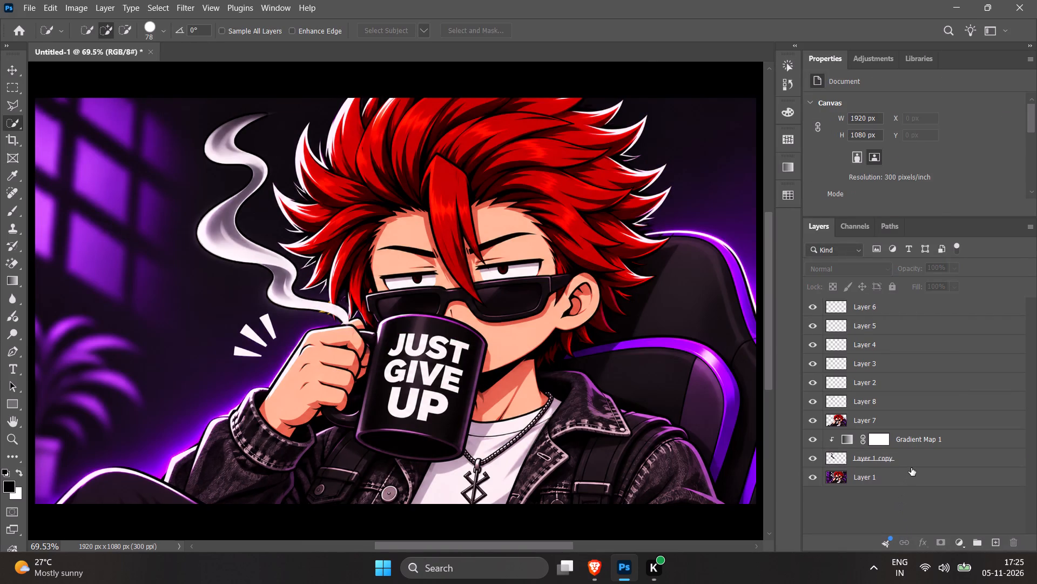
shift+click(913, 471)
shift+click(913, 475)
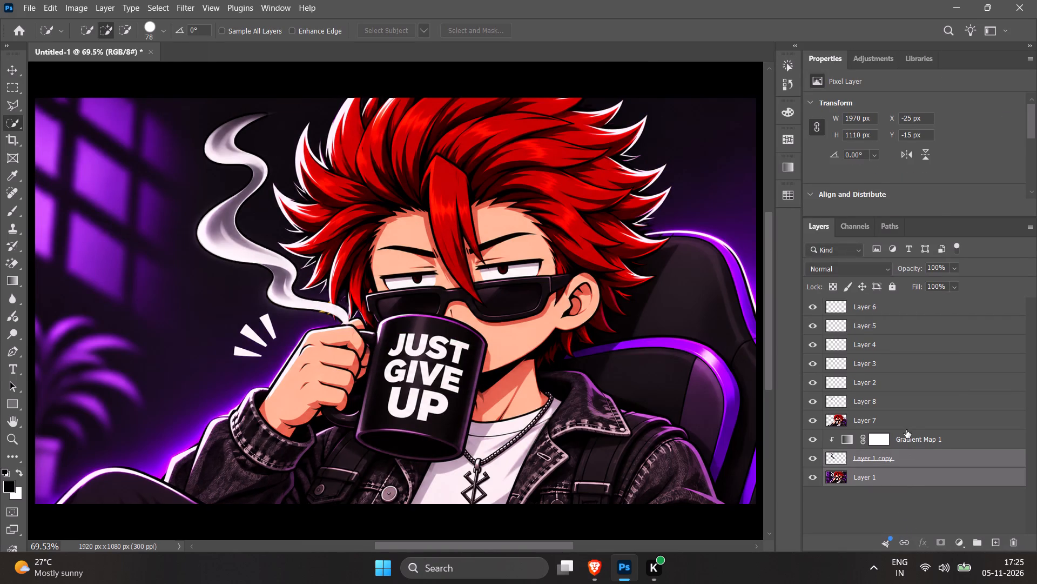
shift+click(918, 443)
click(905, 493)
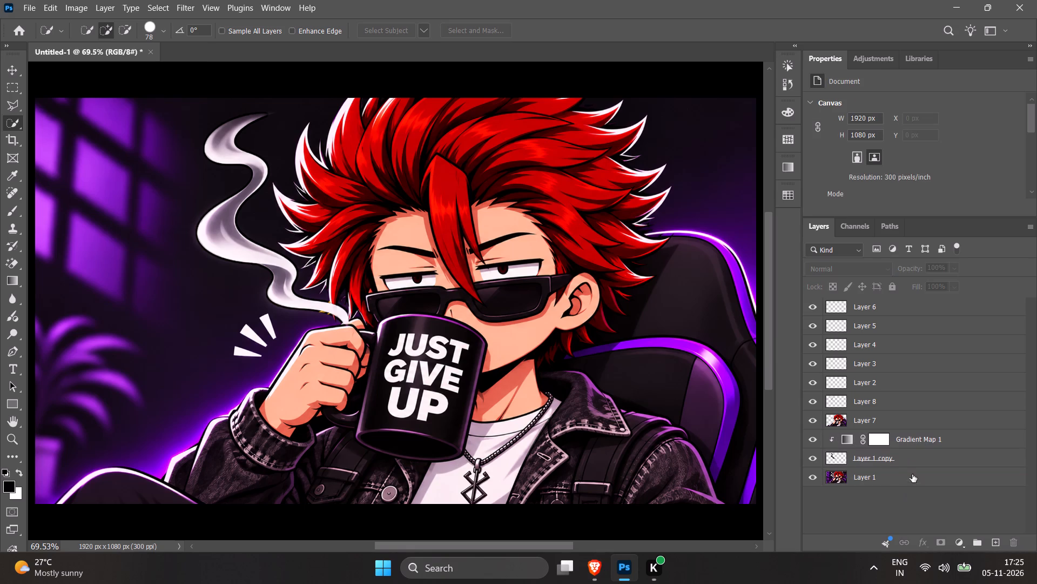
shift+click(923, 442)
shift+click(901, 481)
key(ctrl+g)
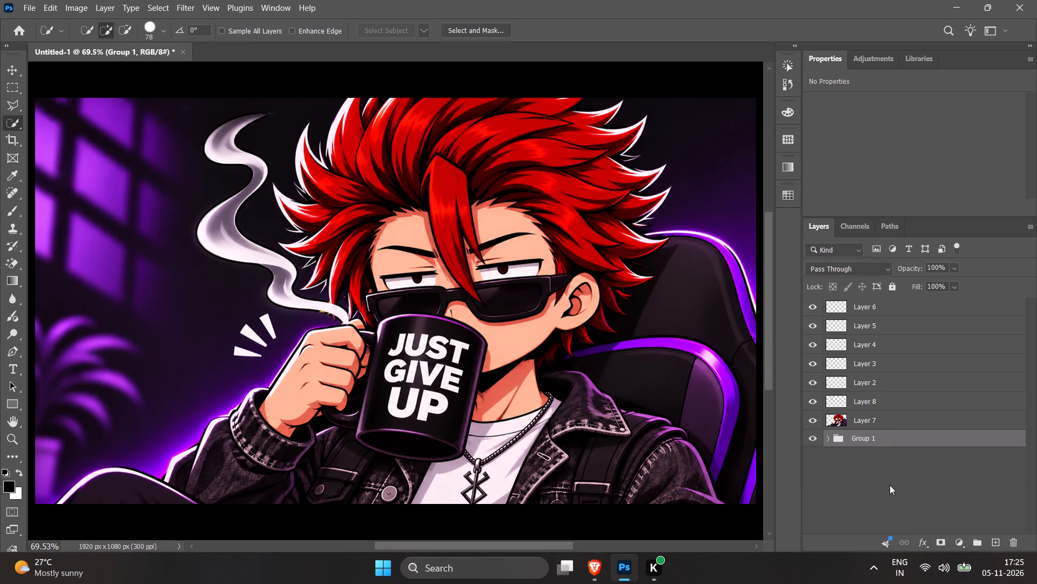
click(887, 486)
Lower the opacity of the smoke on Layer 8 to 81%.
click(888, 404)
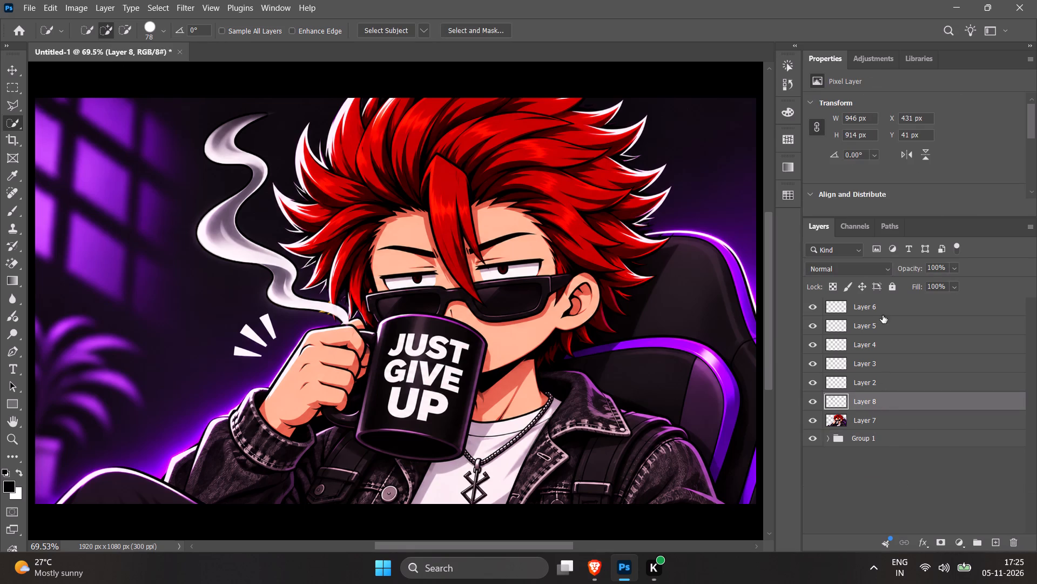
drag(909, 268, 897, 270)
Lower the opacity of the smoke on Layer 8 to 62%.
drag(919, 268, 906, 270)
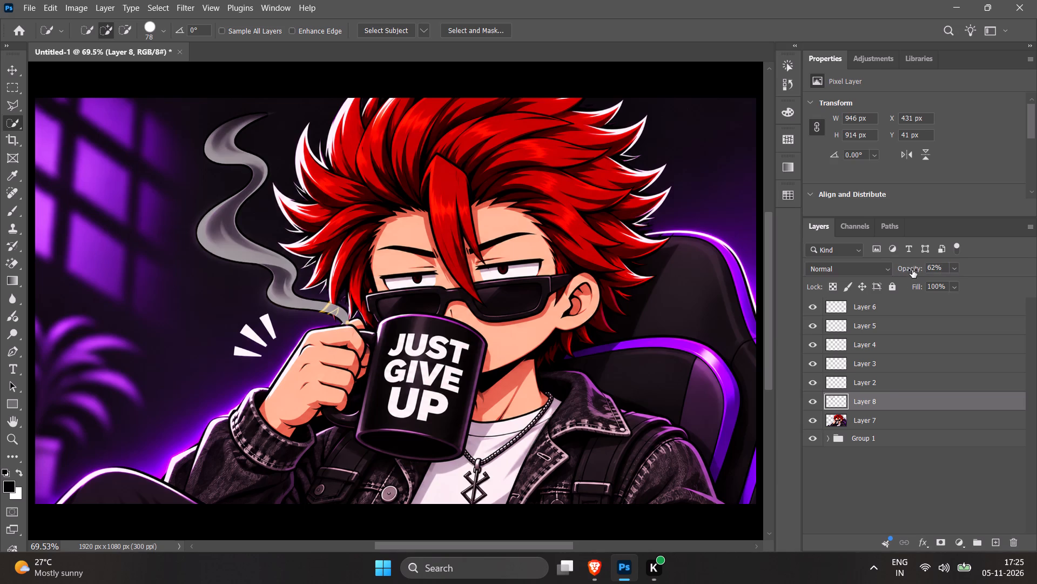
click(858, 466)
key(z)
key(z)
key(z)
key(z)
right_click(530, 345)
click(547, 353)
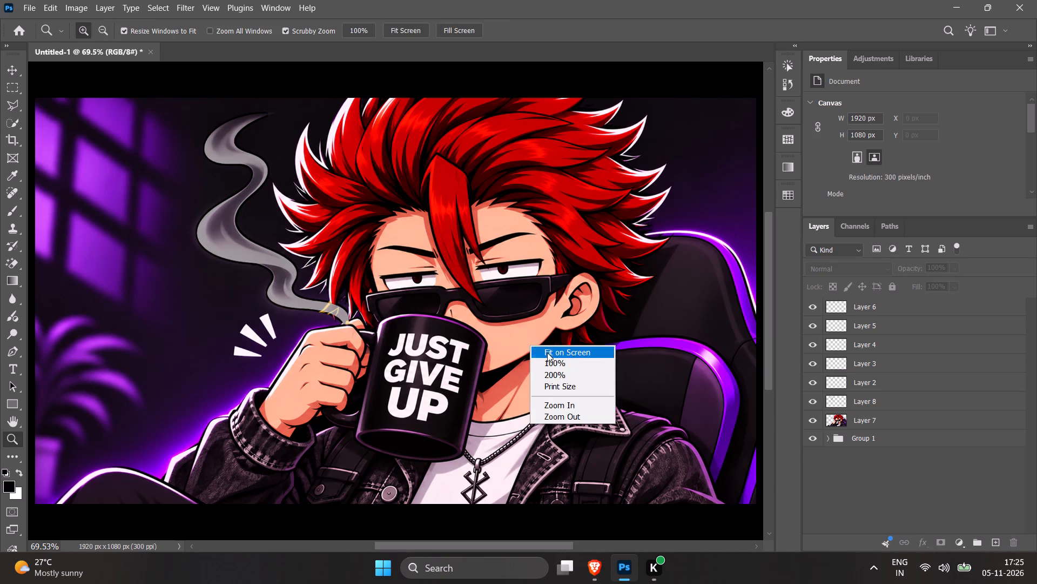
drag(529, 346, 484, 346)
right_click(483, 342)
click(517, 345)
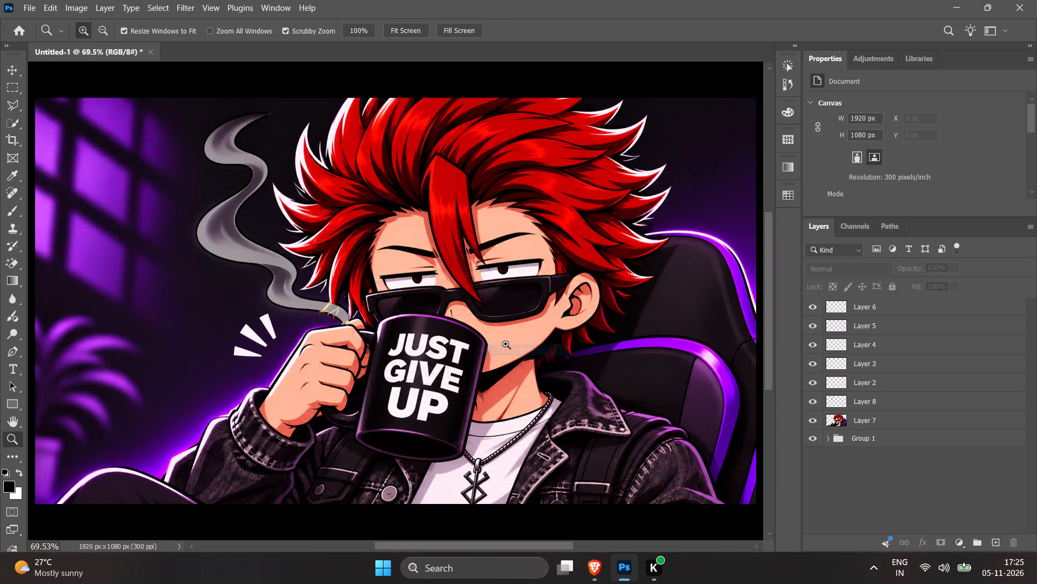
Add a text layer reading CHAI WITH SHEMO above Layer 8, starting at the artwork's left edge below the window.
key(t)
key(t)
key(t)
click(888, 397)
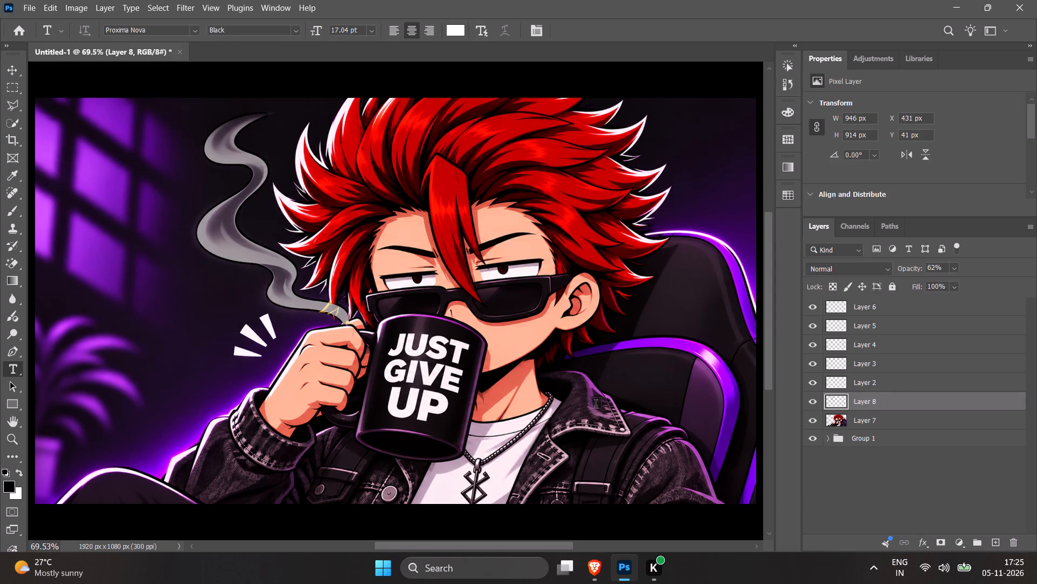
click(50, 286)
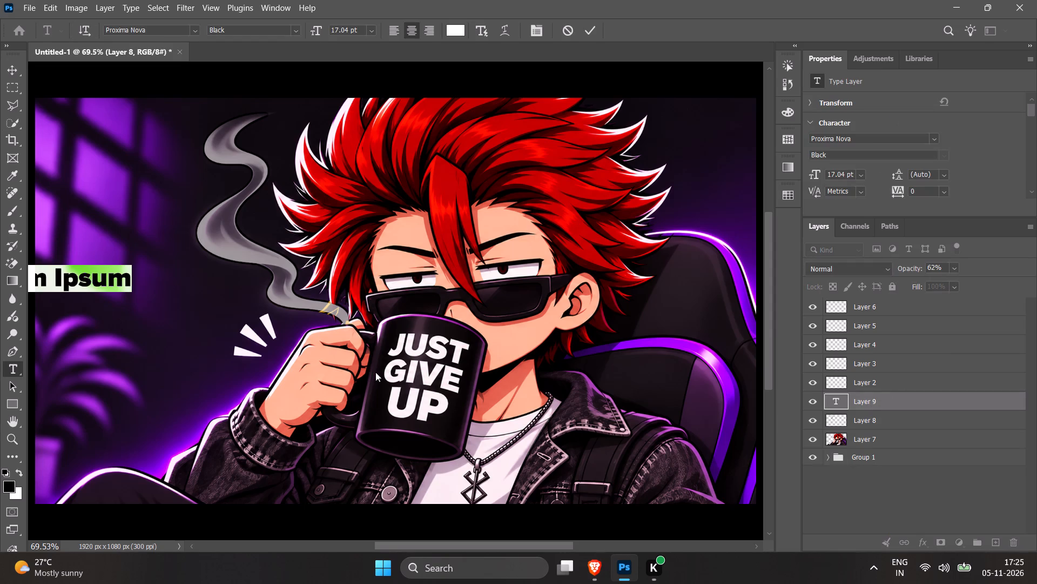
text(CHAI)
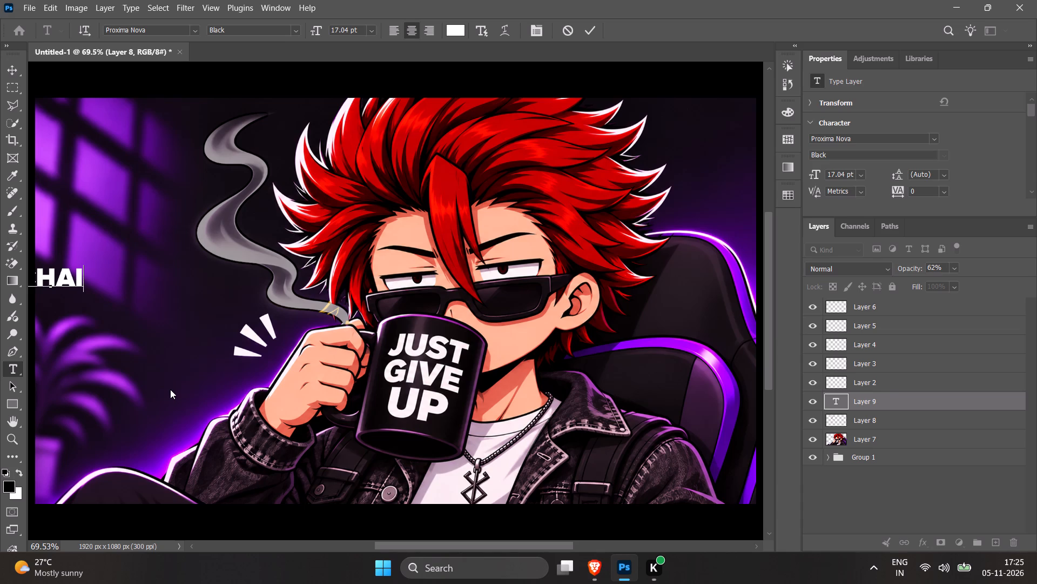
key(shift+space)
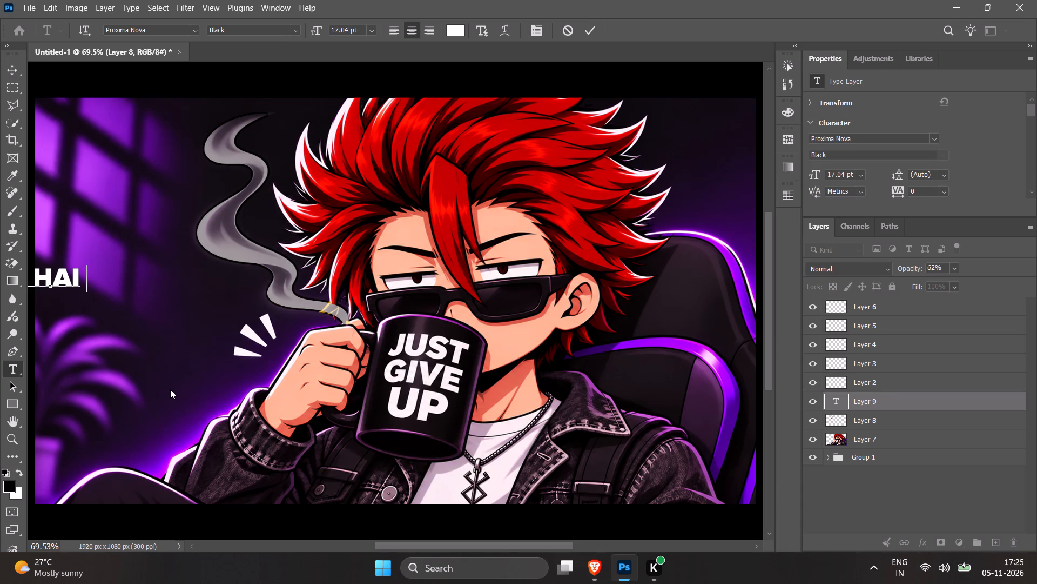
text(WITH)
key(space)
text(S)
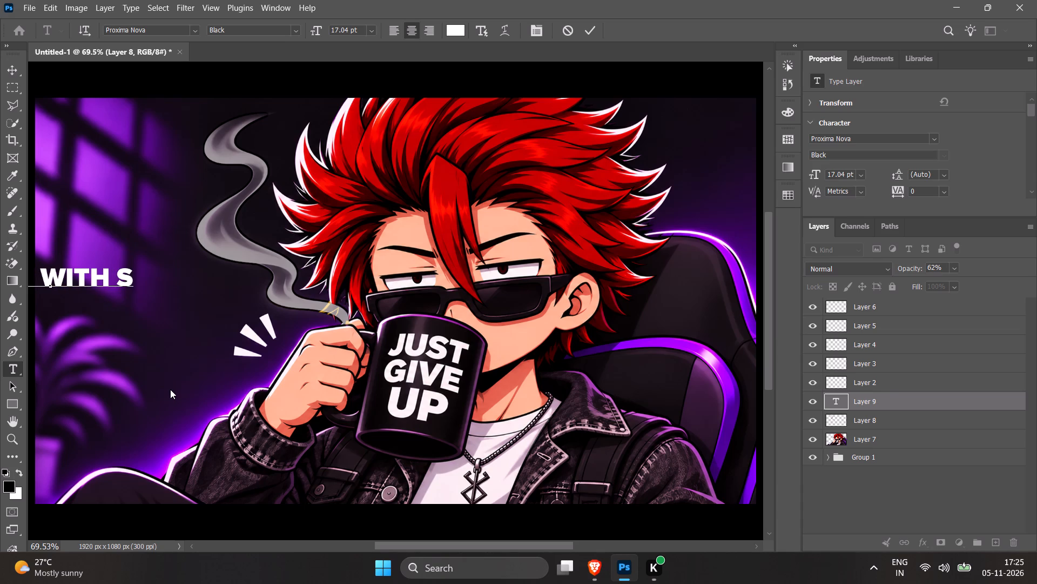
text(HEMO)
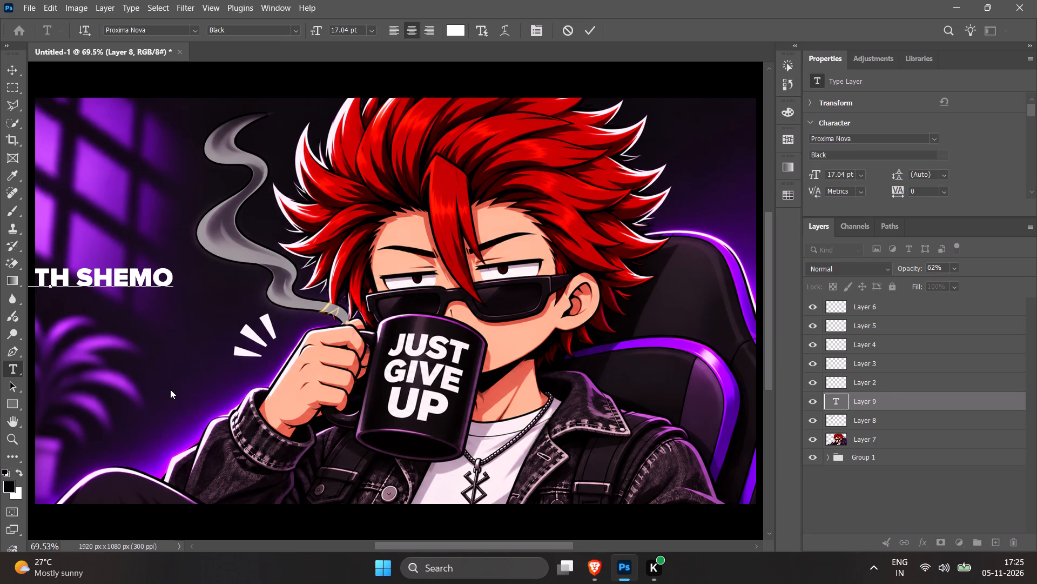
click(897, 402)
Move the CHAI WITH SHEMO text fully onto the canvas, centred at about X 426 px, Y 498 px.
key(ctrl+t)
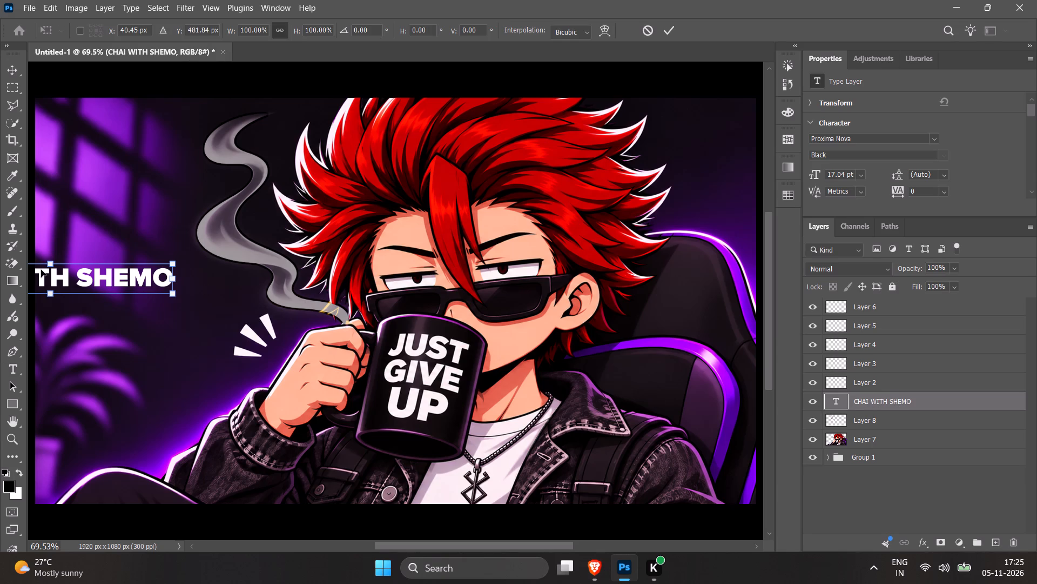
drag(58, 278, 217, 284)
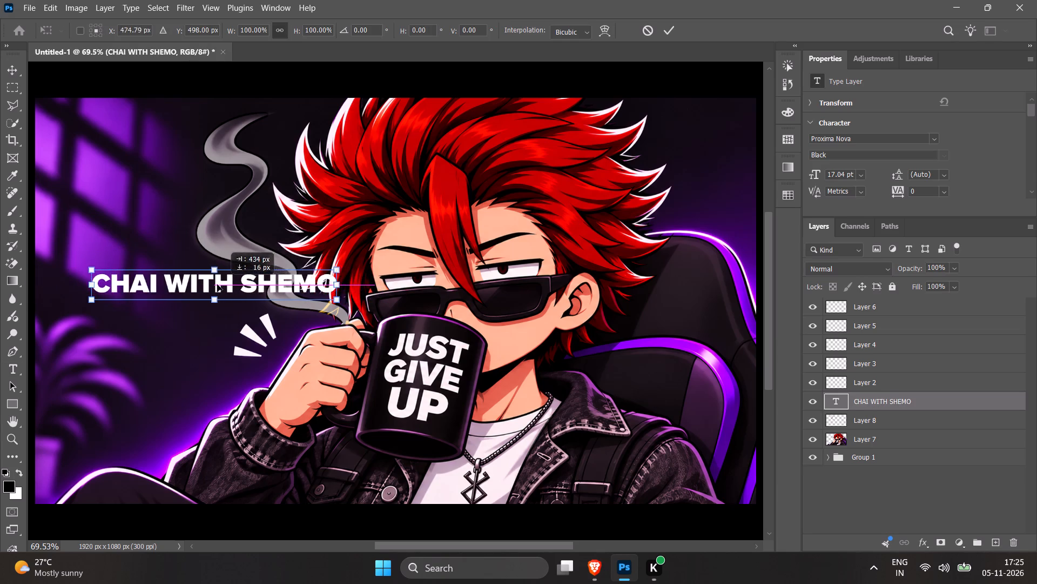
drag(217, 284, 203, 284)
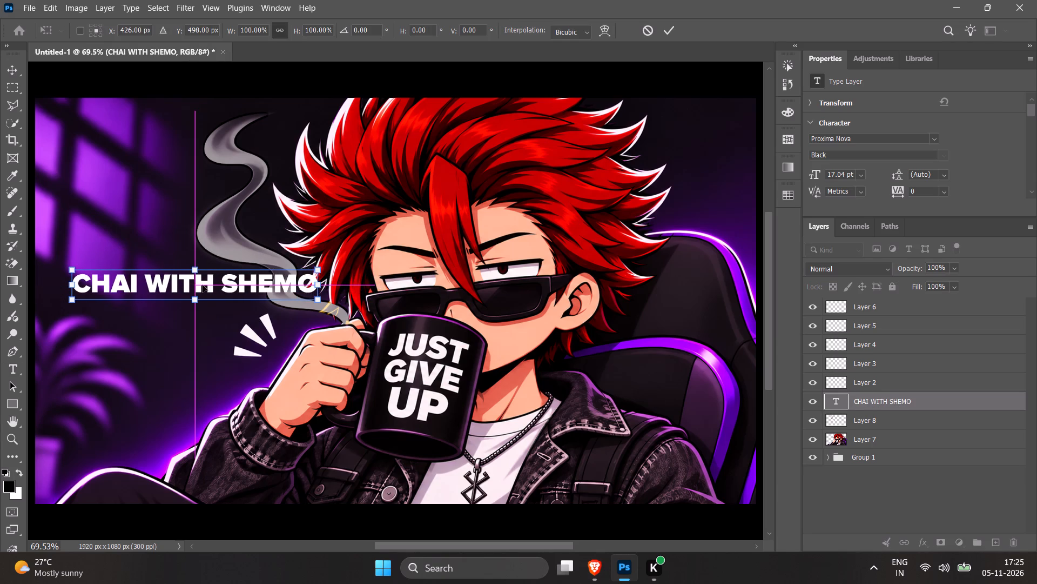
click(912, 407)
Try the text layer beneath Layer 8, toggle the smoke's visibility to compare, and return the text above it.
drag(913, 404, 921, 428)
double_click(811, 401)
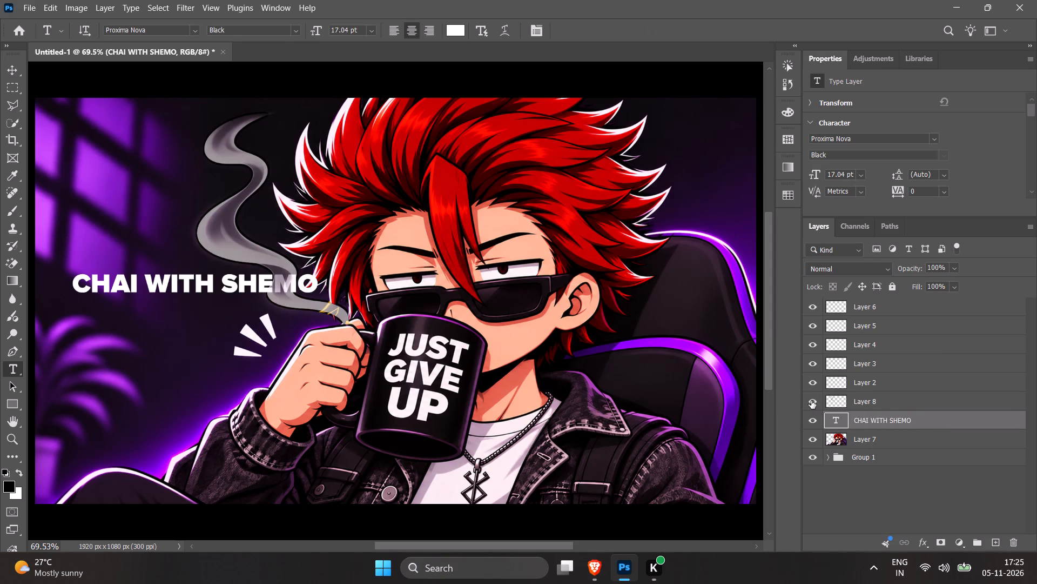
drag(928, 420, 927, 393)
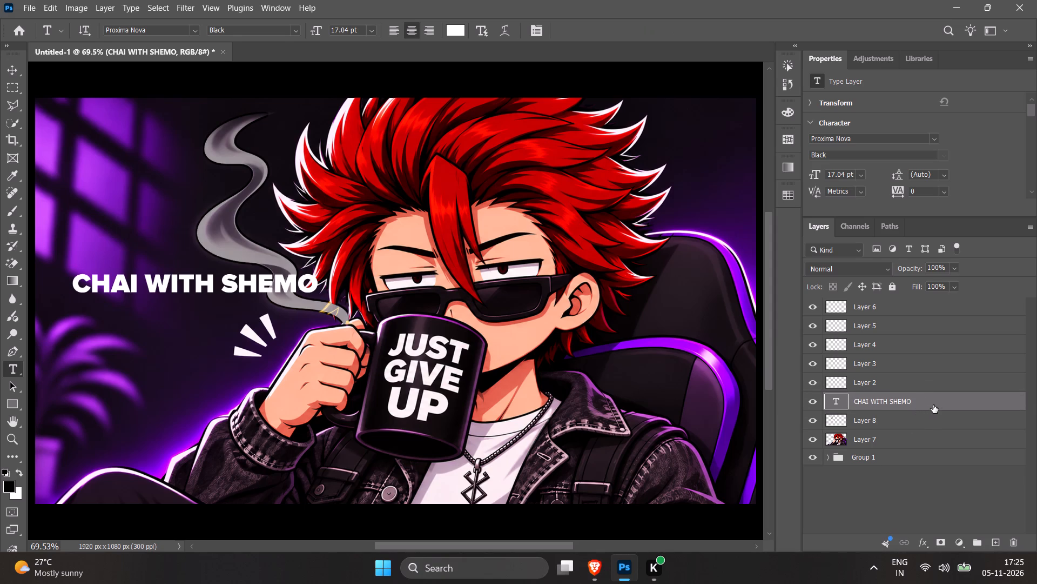
Duplicate the CHAI WITH SHEMO text layer, cut the copy's text down to SHEMO, and hide the copy.
key(ctrl+j)
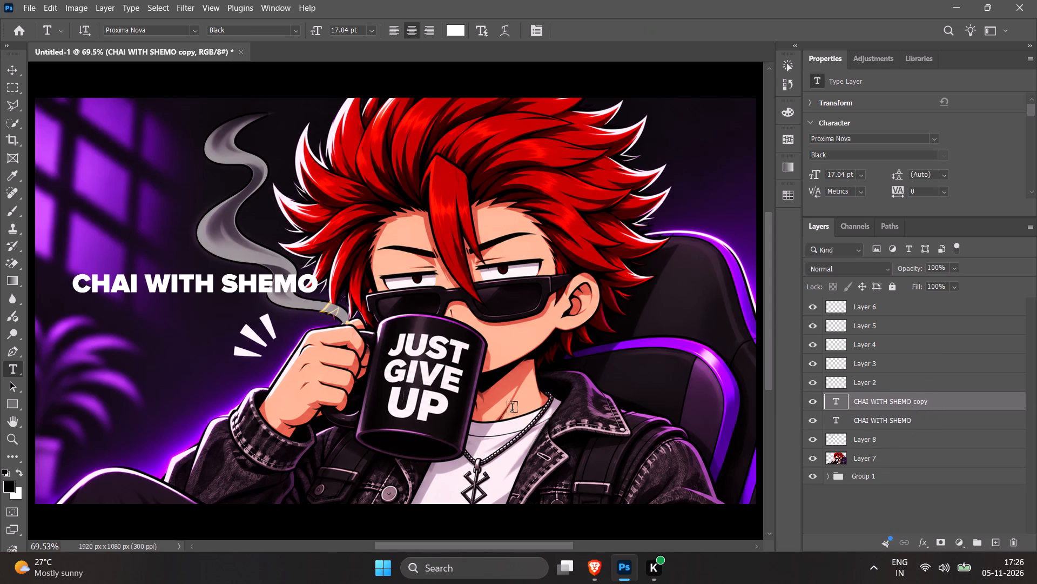
drag(216, 283, 51, 271)
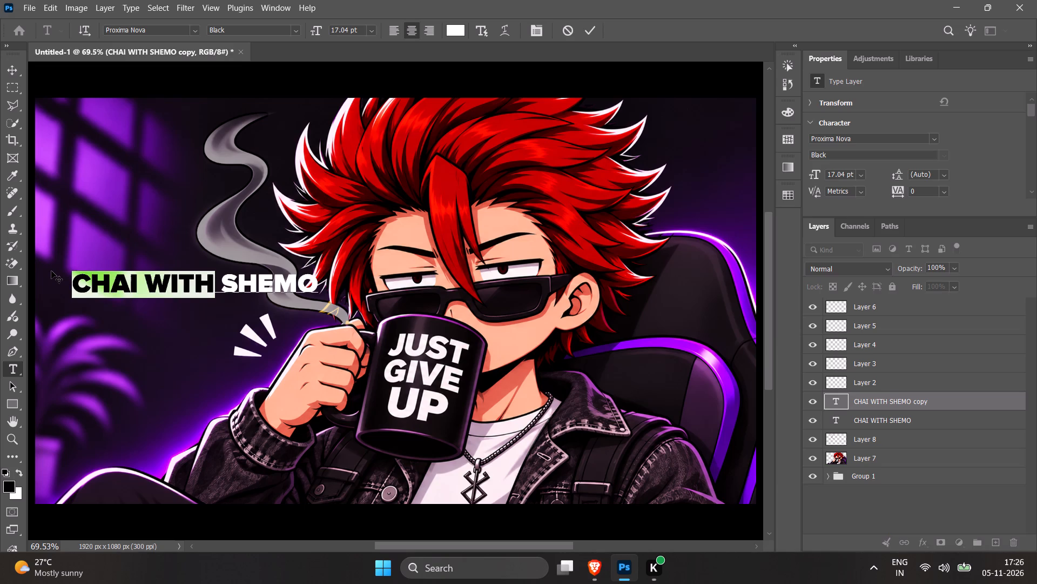
key(BackSpace)
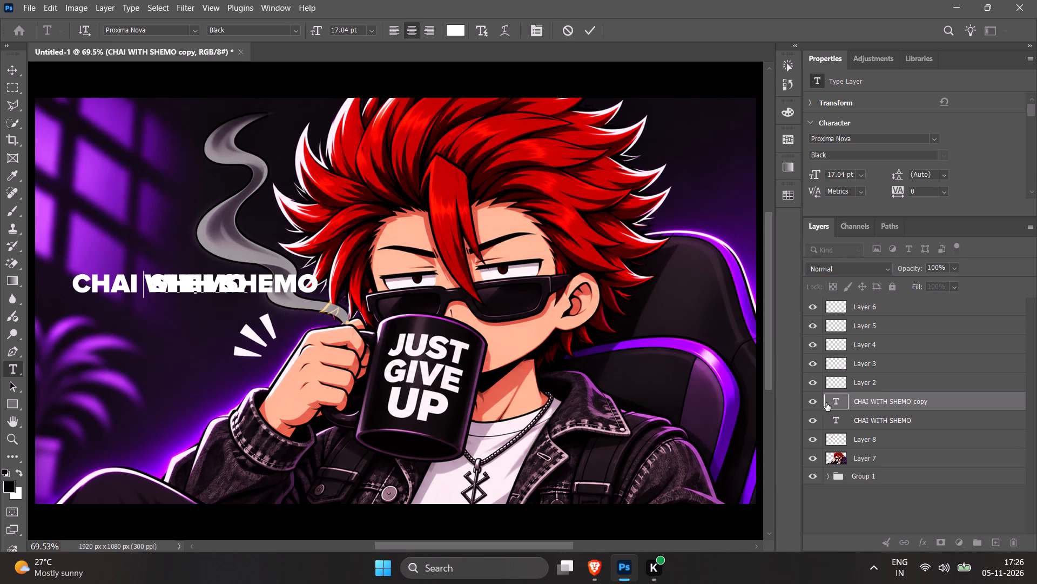
click(817, 406)
Shorten the original text layer to CHAI WITH, and show the SHEMO layer again.
click(901, 427)
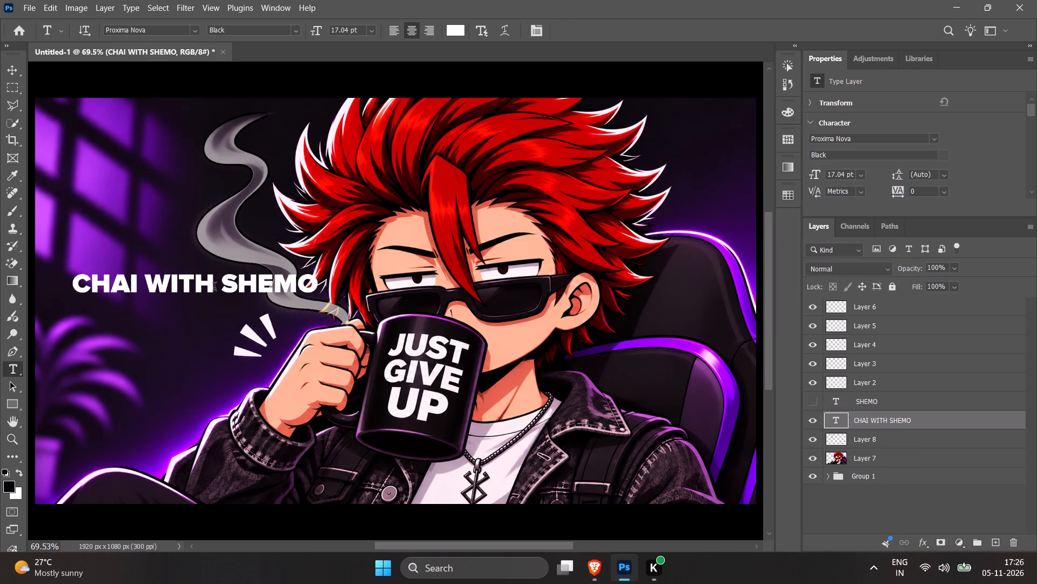
drag(223, 288, 333, 283)
key(BackSpace)
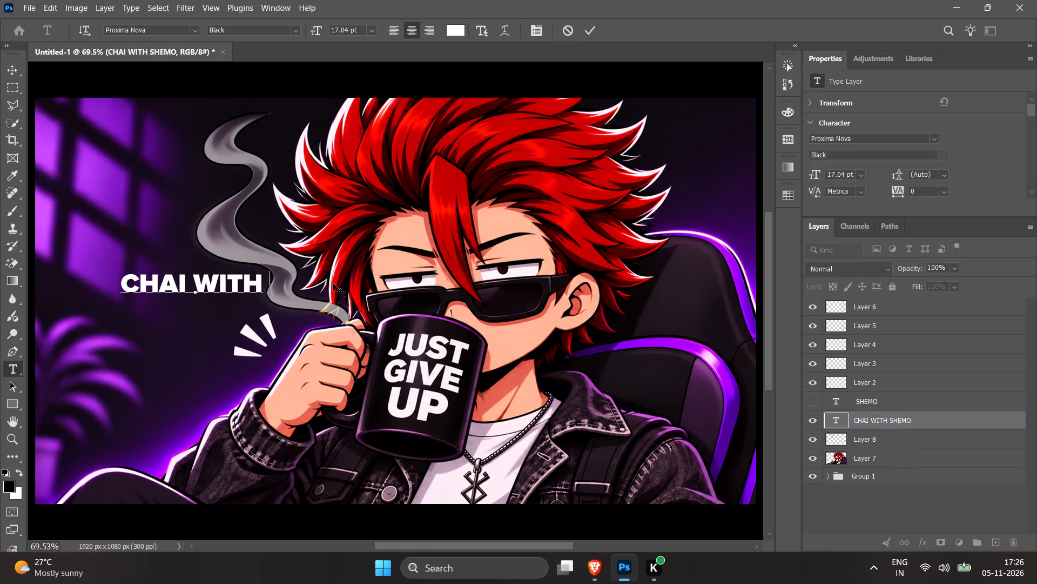
key(BackSpace)
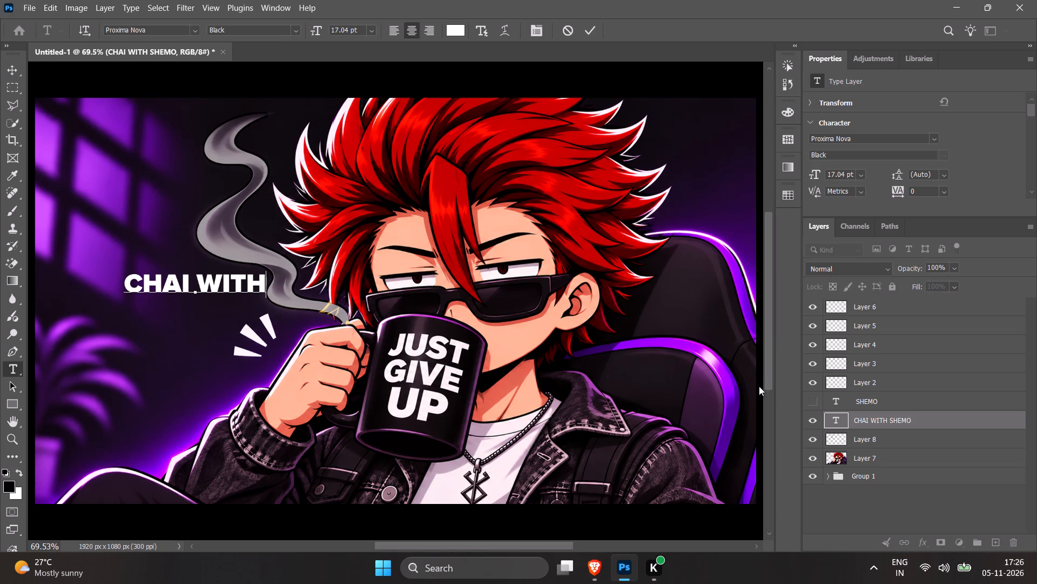
click(809, 400)
Move the SHEMO text directly beneath CHAI WITH as a second line, at about X 431 px, Y 558 px.
click(869, 402)
key(ctrl+t)
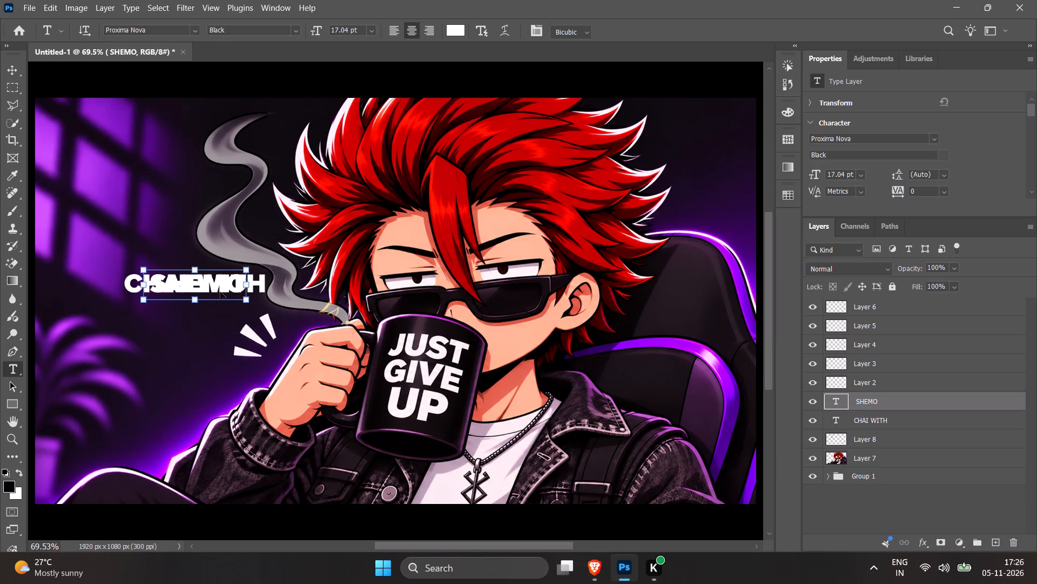
drag(217, 287, 219, 313)
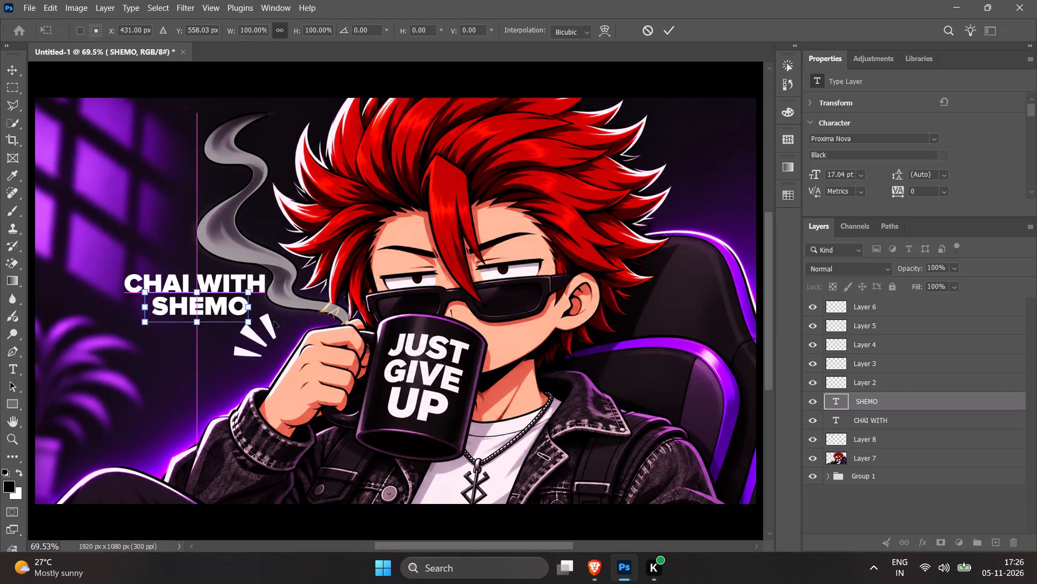
Scale the SHEMO and CHAI WITH layers together to about 175% and centre them at X 360 px, Y 498 px.
click(888, 424)
shift+click(893, 401)
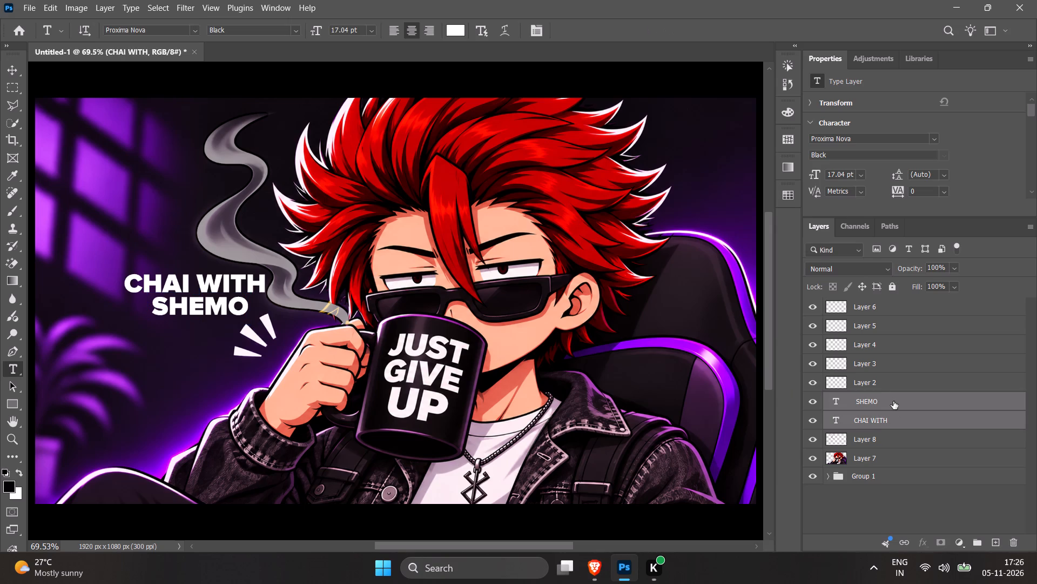
key(ctrl+t)
drag(211, 296, 179, 296)
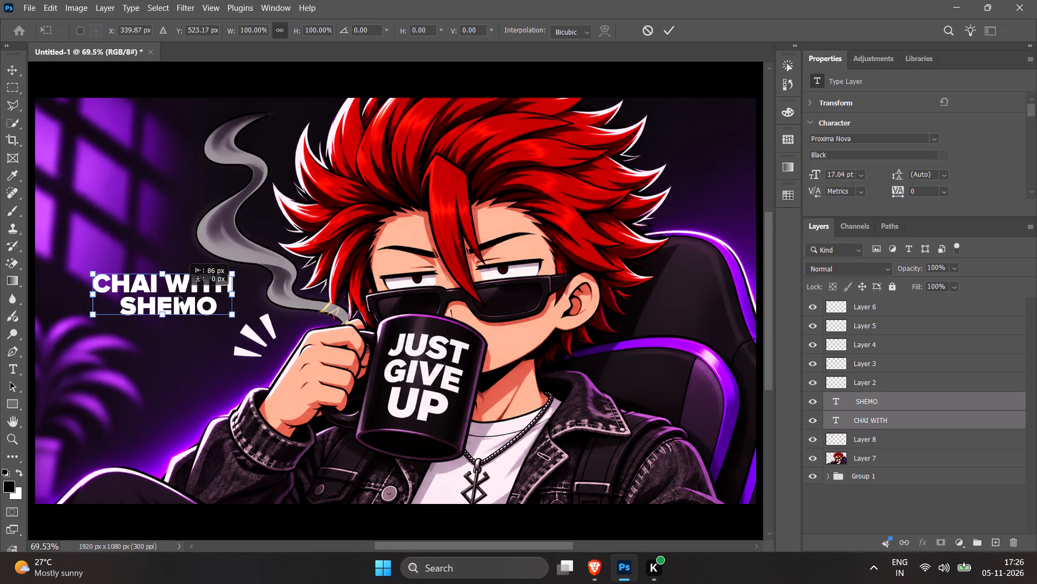
drag(179, 296, 171, 275)
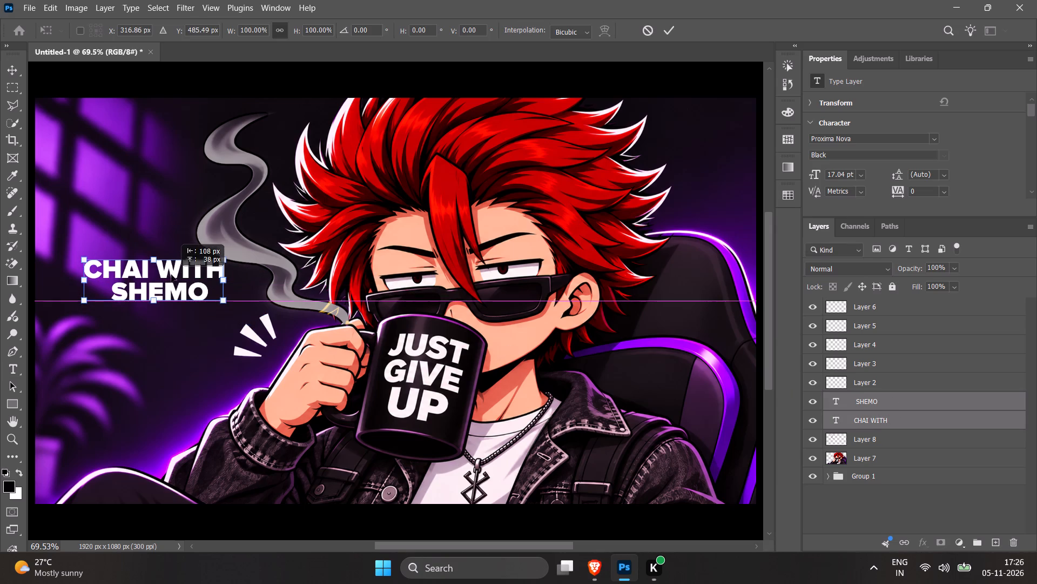
drag(171, 275, 167, 332)
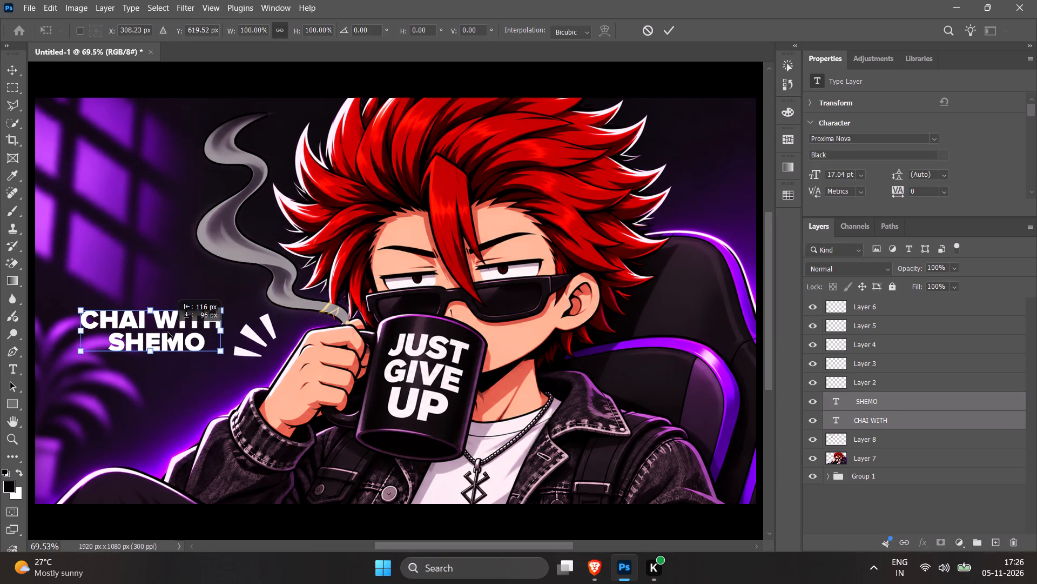
drag(167, 332, 170, 298)
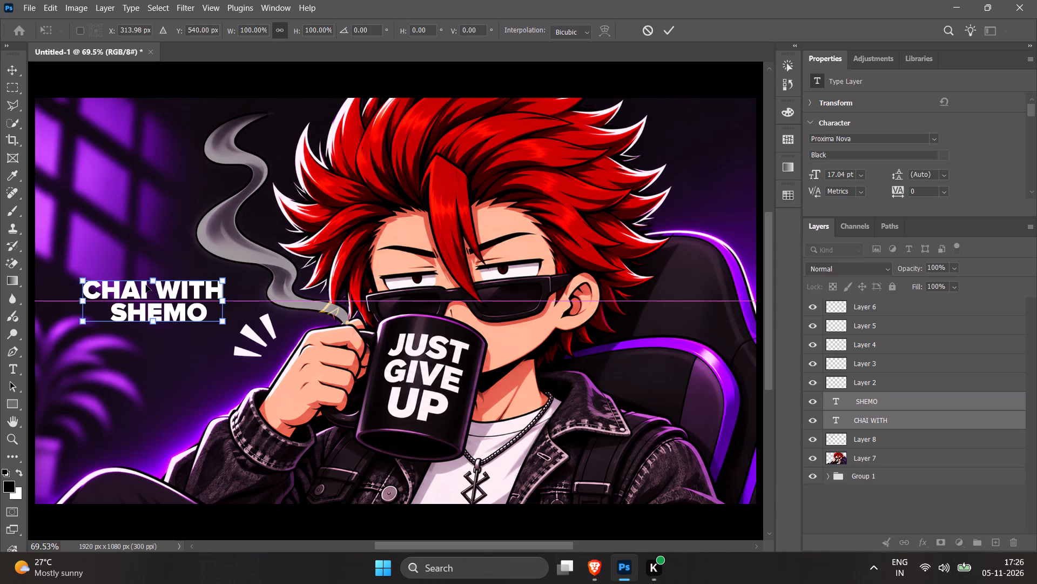
drag(149, 275, 152, 244)
drag(166, 287, 171, 289)
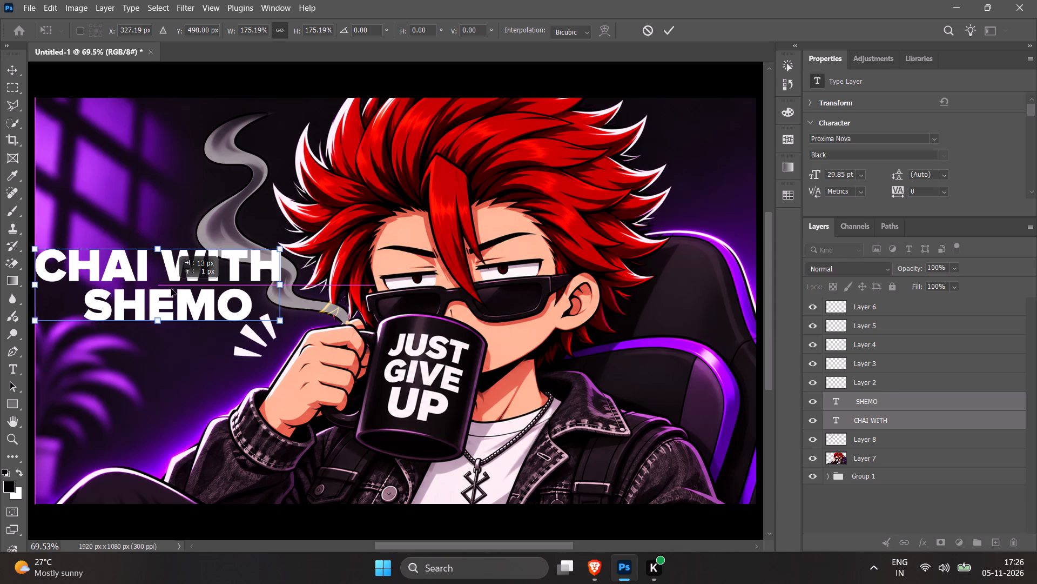
drag(171, 289, 183, 289)
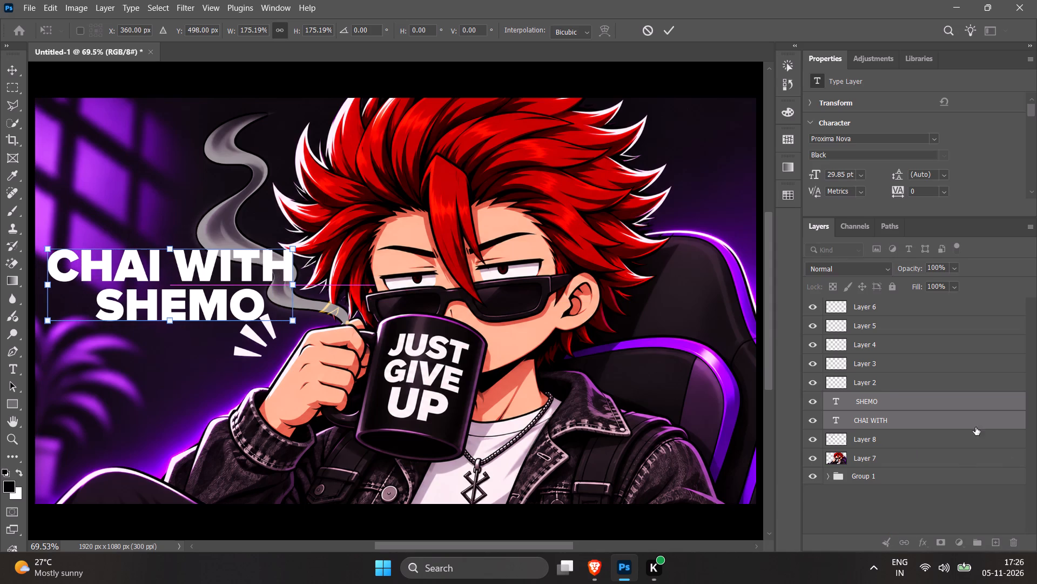
Move the SHEMO and CHAI WITH layers beneath Layer 8 so the smoke overlaps the text, and deselect them.
drag(907, 422, 906, 448)
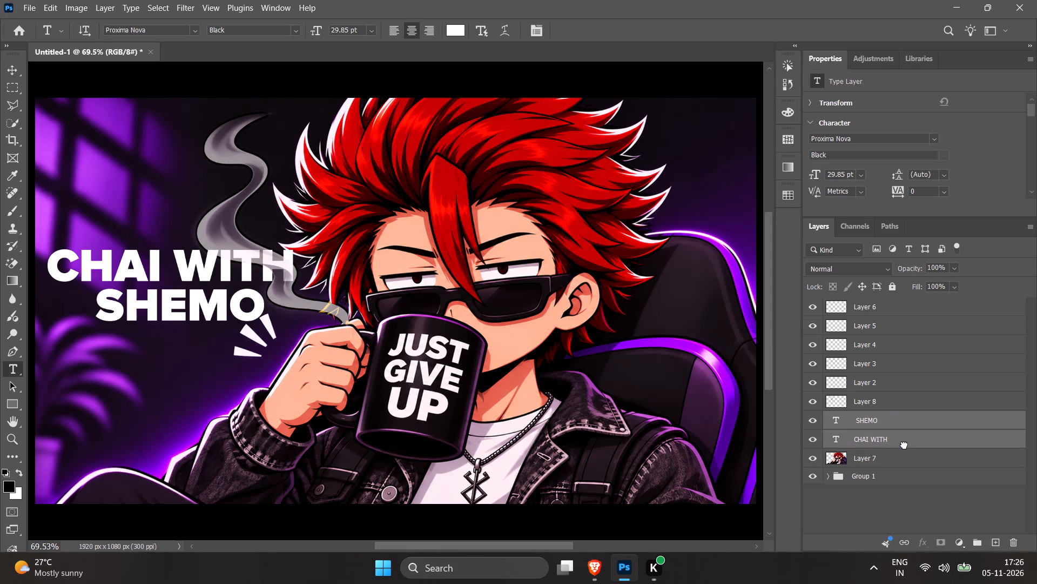
click(867, 498)
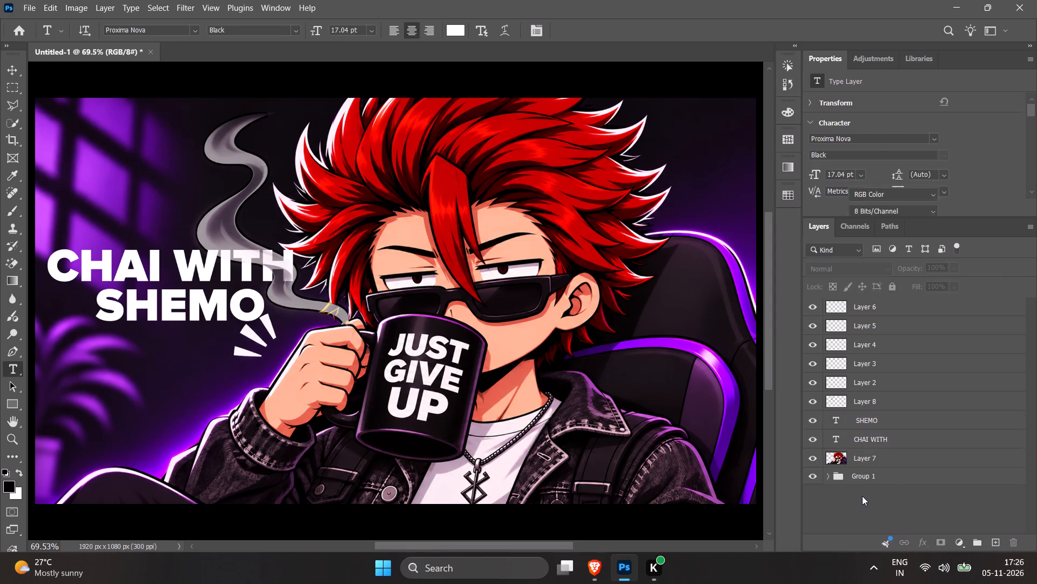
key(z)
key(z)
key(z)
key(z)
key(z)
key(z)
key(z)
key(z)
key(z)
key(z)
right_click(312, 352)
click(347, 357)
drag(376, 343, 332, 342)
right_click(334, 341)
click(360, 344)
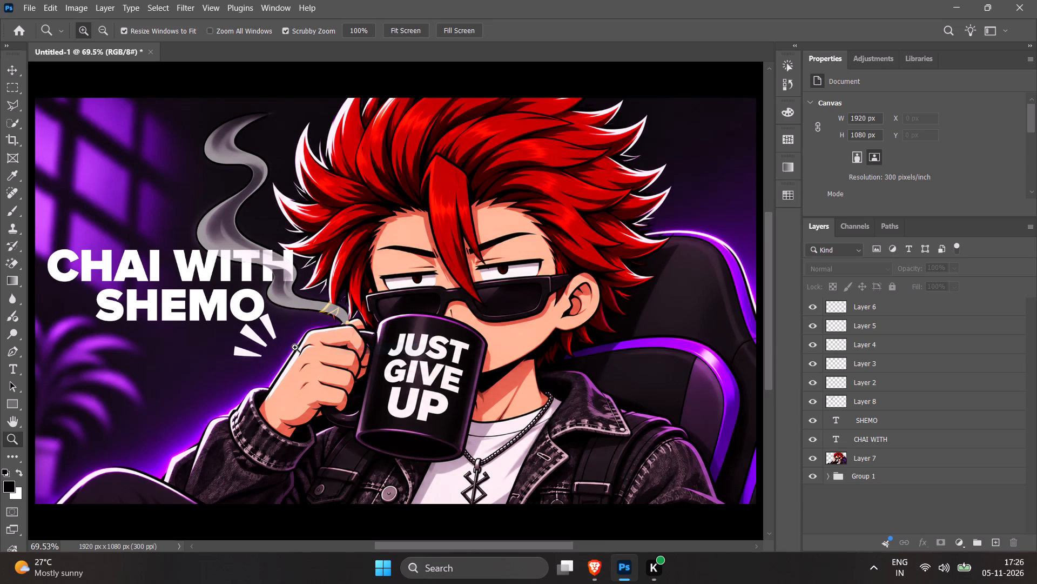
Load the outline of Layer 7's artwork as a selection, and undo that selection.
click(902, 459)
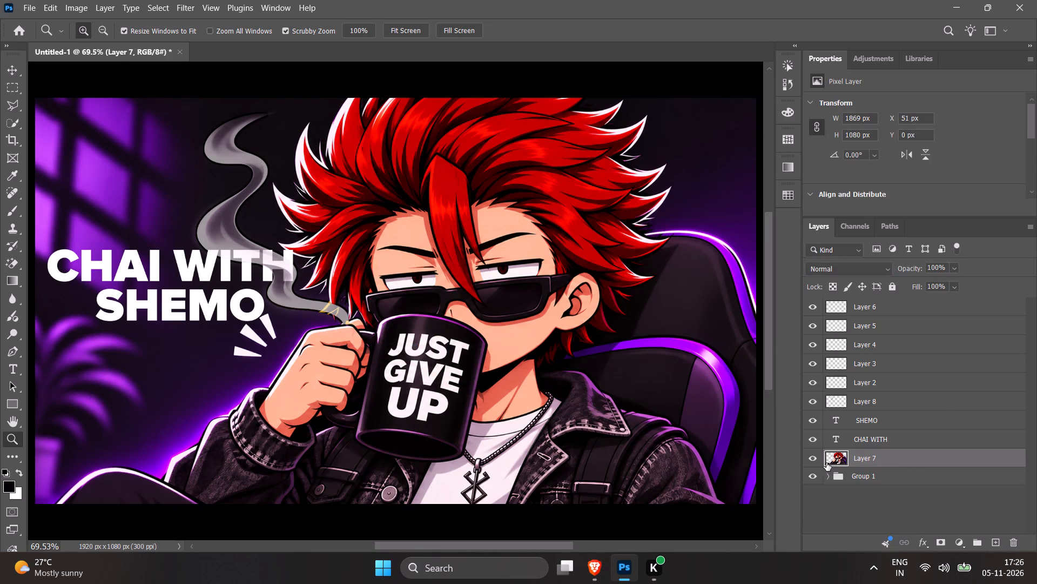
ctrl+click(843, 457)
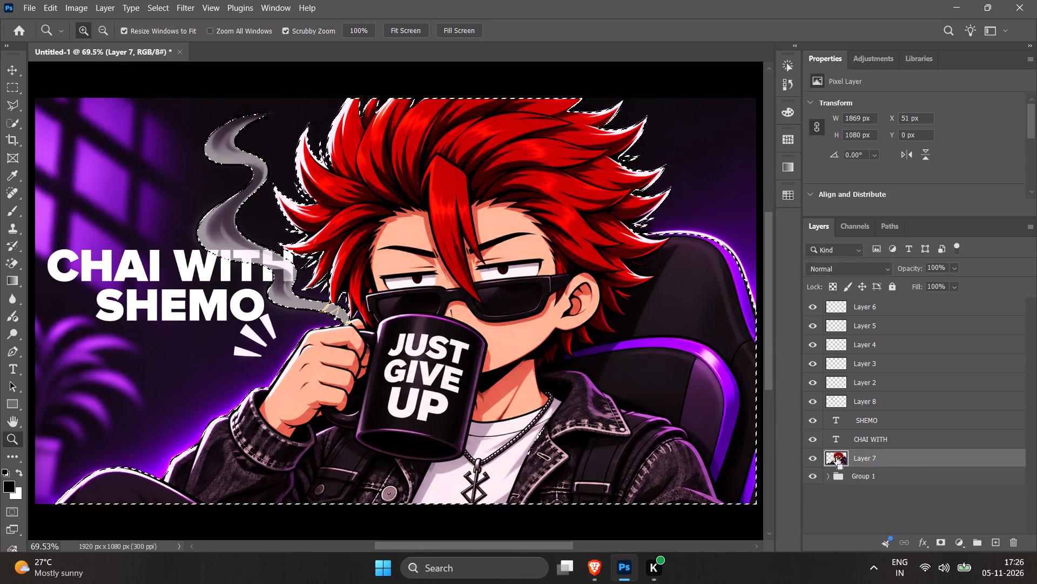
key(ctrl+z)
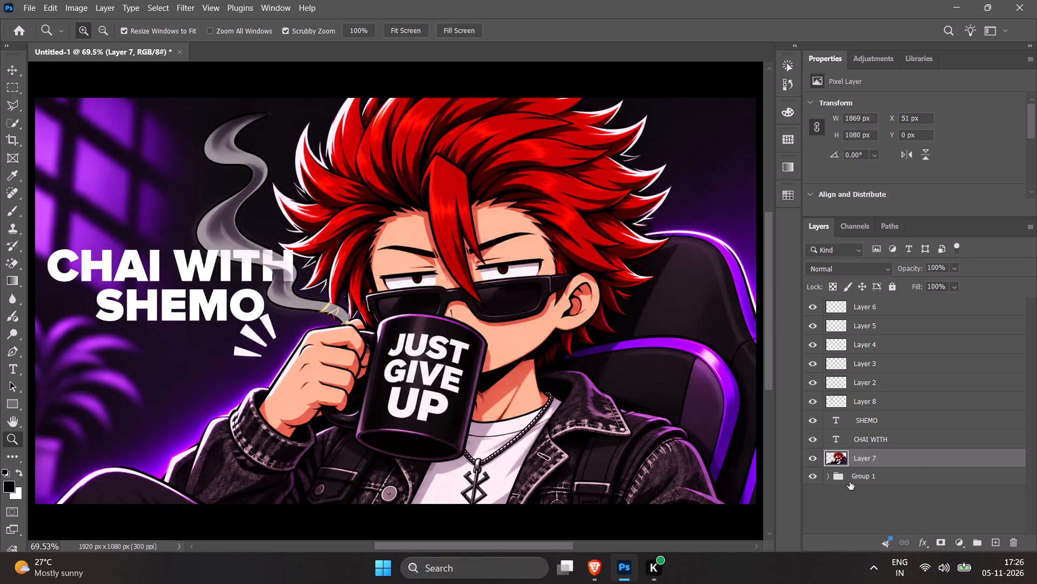
Expand Group 1 to show the layers it contains.
click(827, 480)
scroll(879, 487, down, 2)
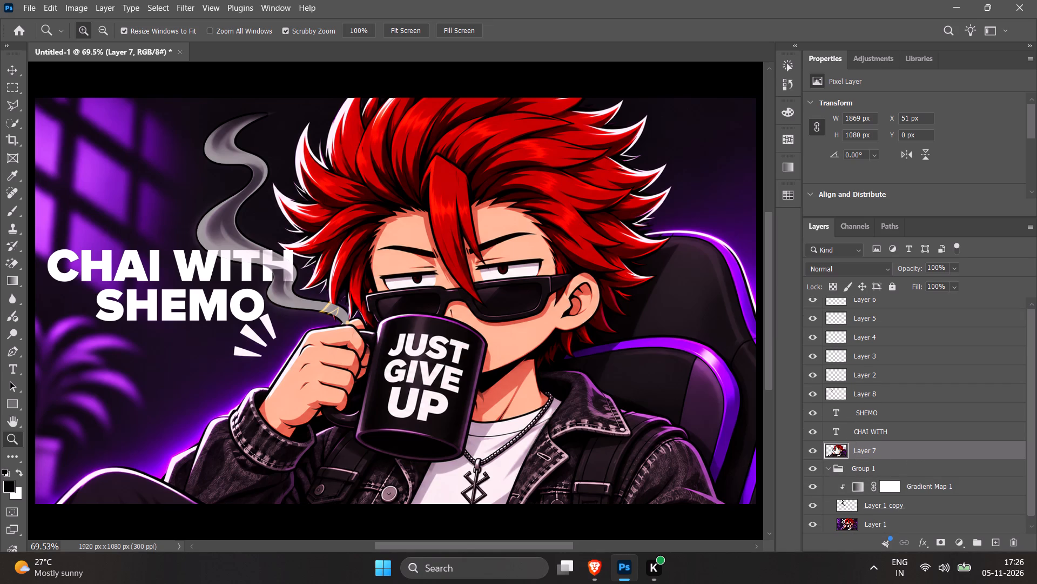
Give the SHEMO text layer an orange-to-yellow Gradient Overlay, both Inner Shadows and a 1 px black outside Stroke.
click(883, 422)
double_click(913, 417)
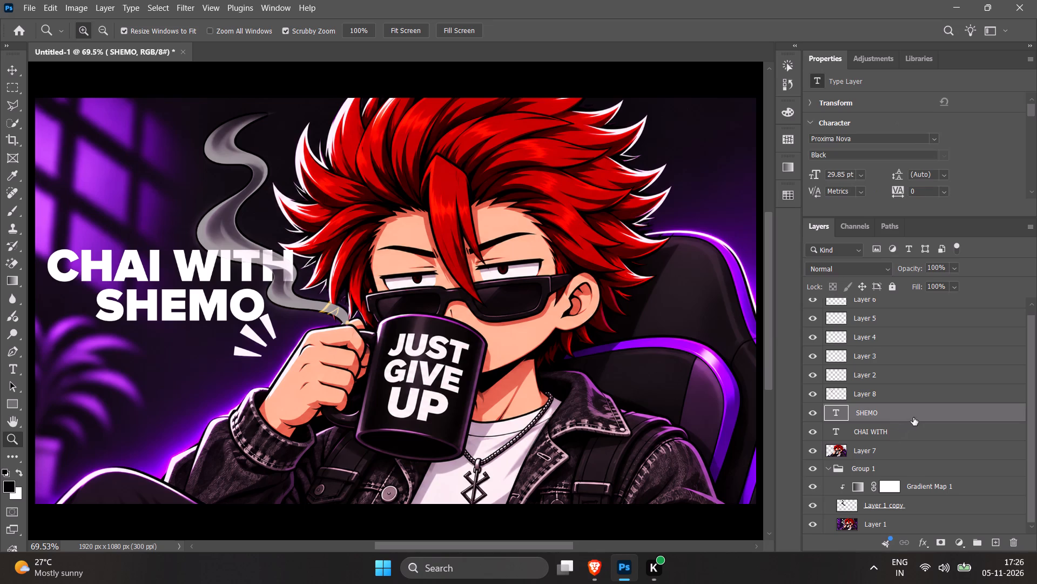
scroll(576, 448, down, 1)
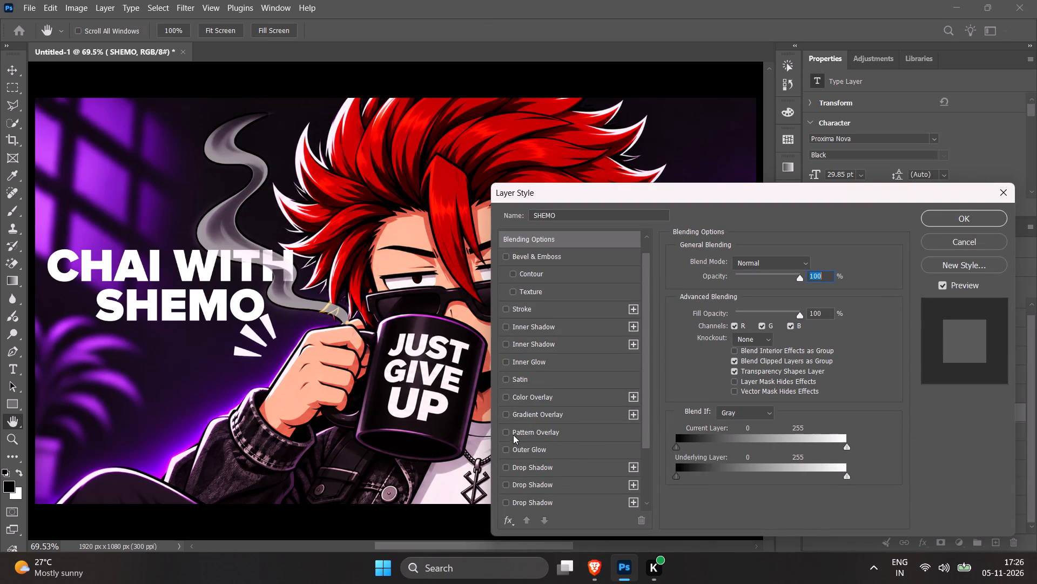
click(497, 408)
click(503, 410)
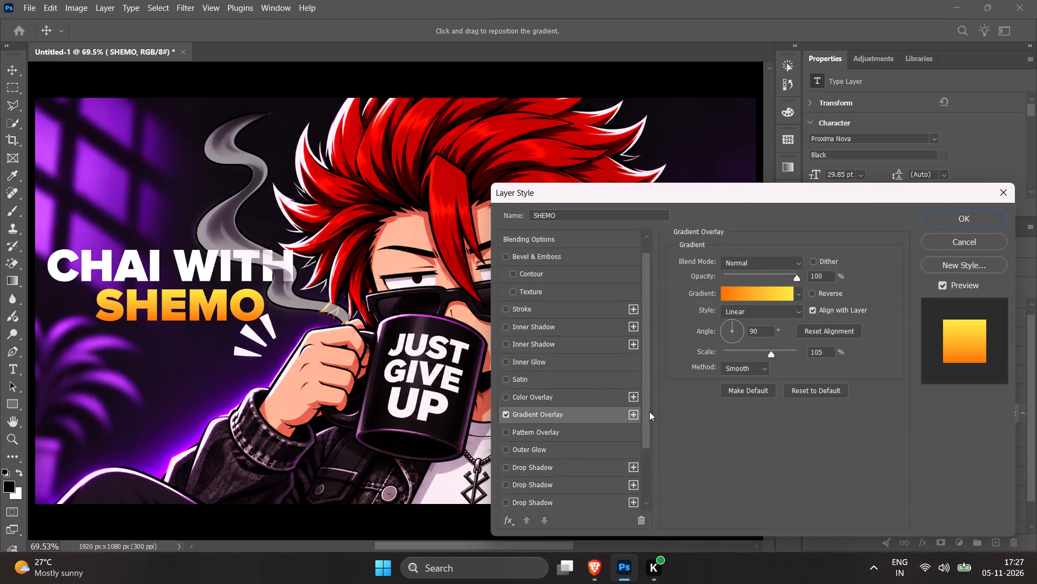
click(507, 326)
click(508, 341)
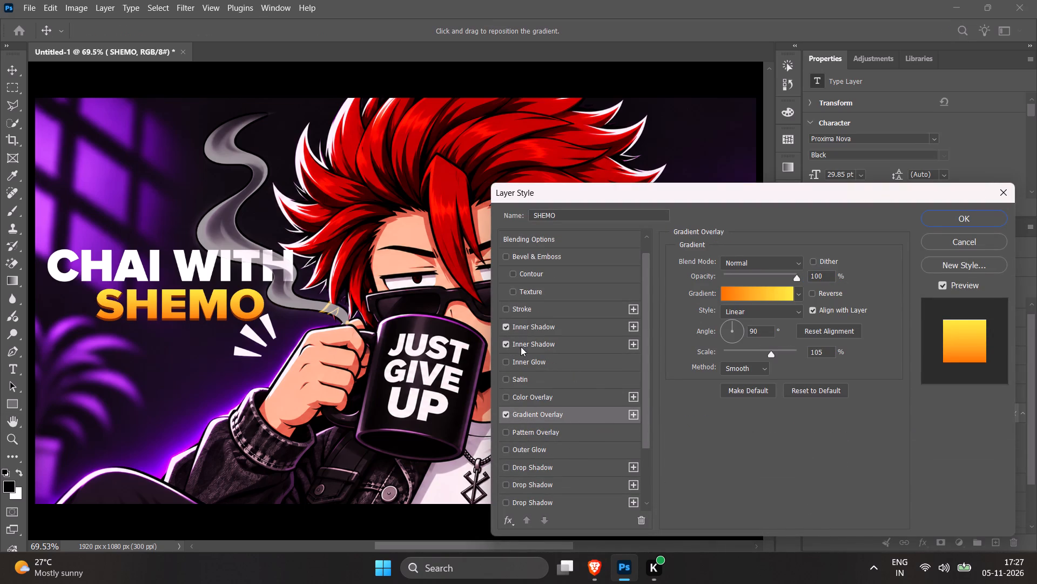
click(502, 304)
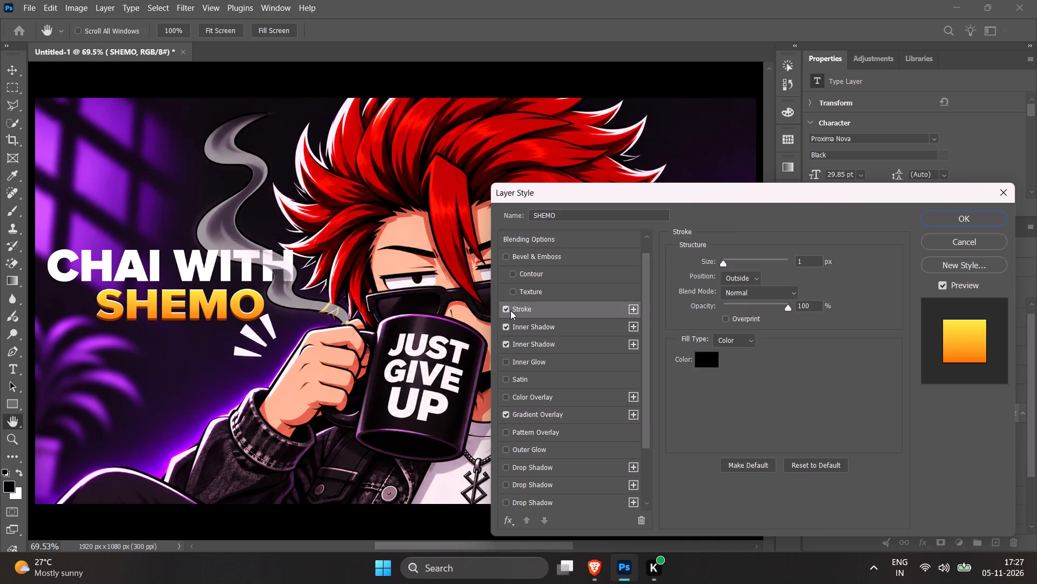
Add a white Outer Glow and two black Drop Shadows, 49 px and 128 px in size, to SHEMO and apply the style.
scroll(548, 348, down, 5)
click(508, 496)
click(508, 485)
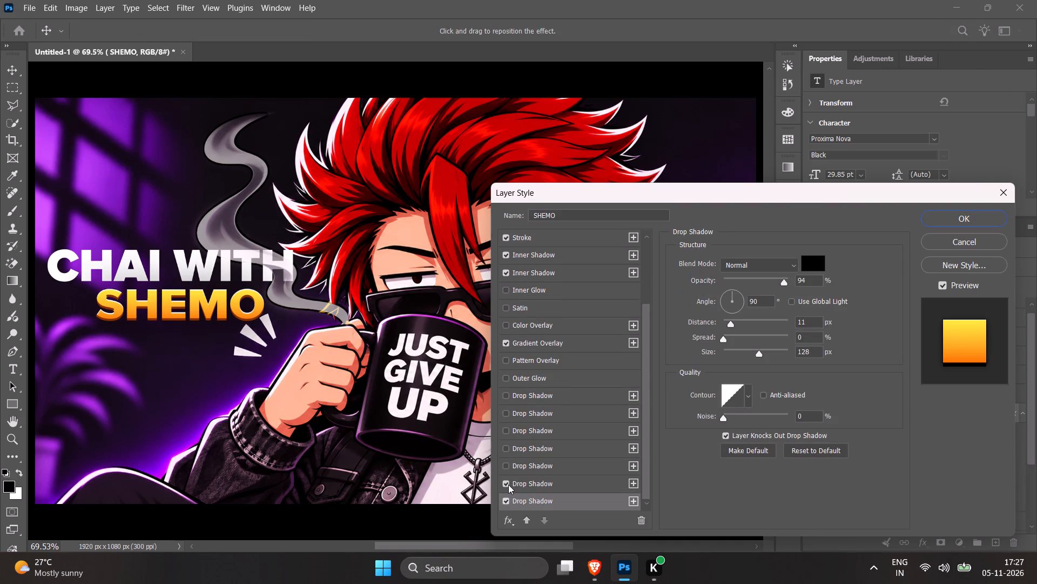
click(508, 485)
click(509, 394)
click(509, 383)
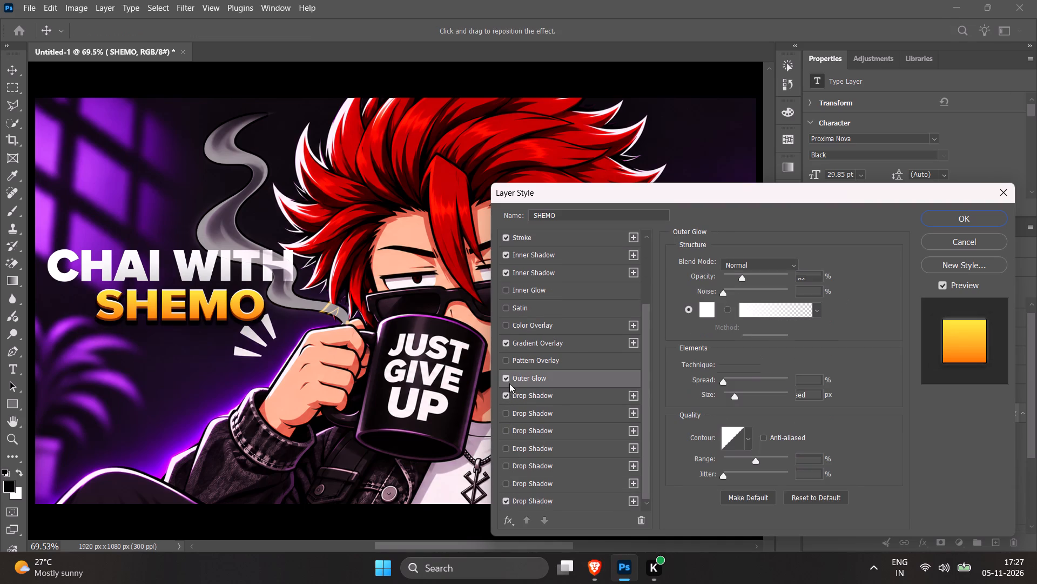
click(510, 397)
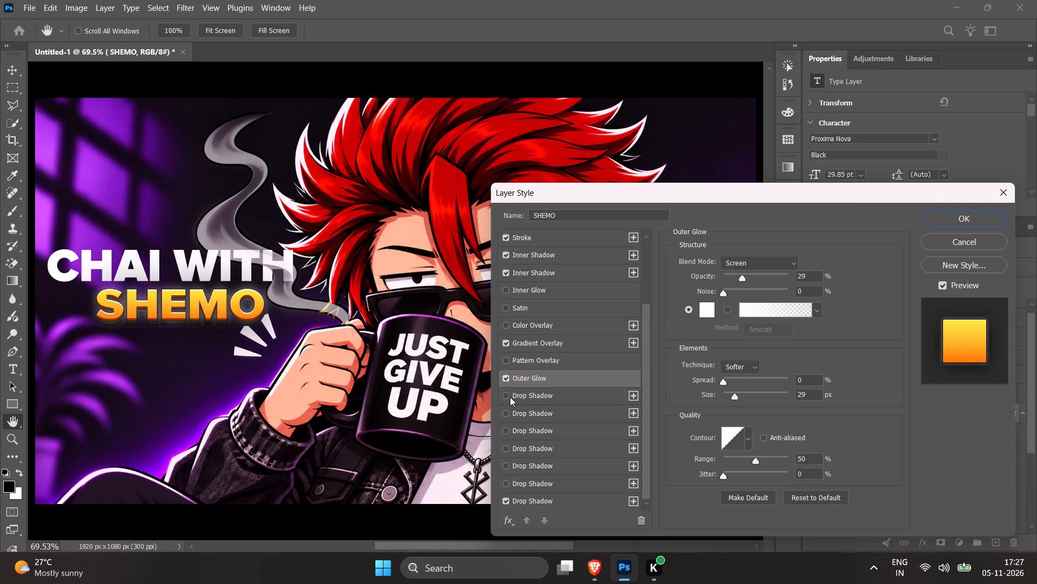
click(514, 412)
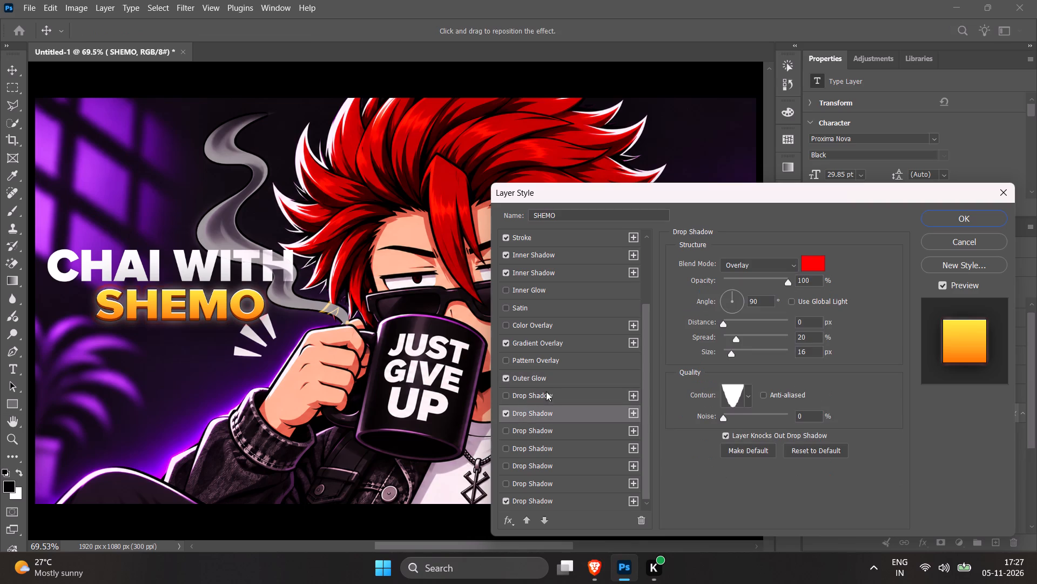
click(509, 413)
click(505, 435)
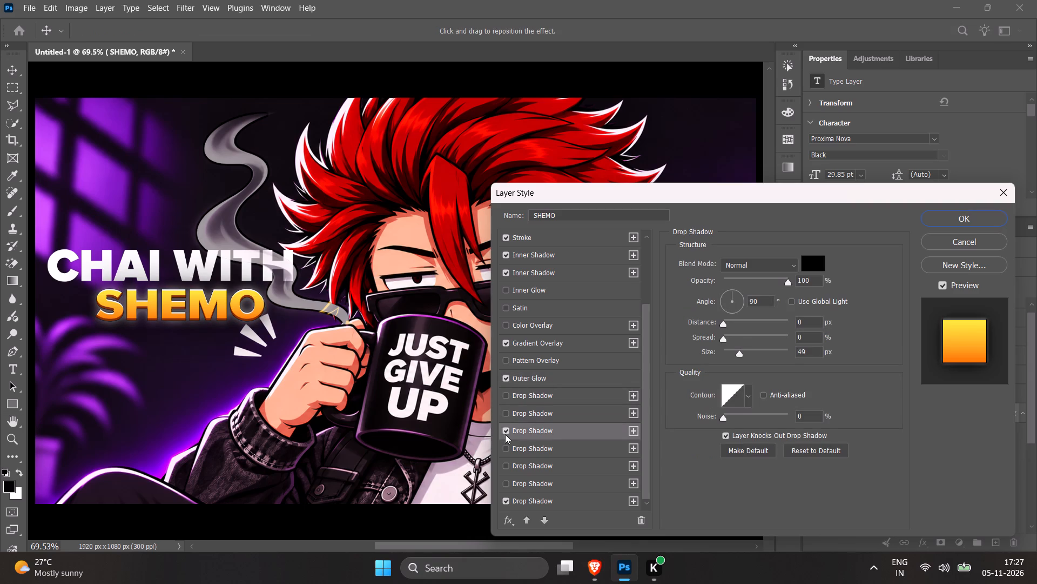
click(960, 218)
Skew the SHEMO text vertically by about -2.85° so it slants upward, and position it at about X 360 px, Y 570 px.
key(ctrl+t)
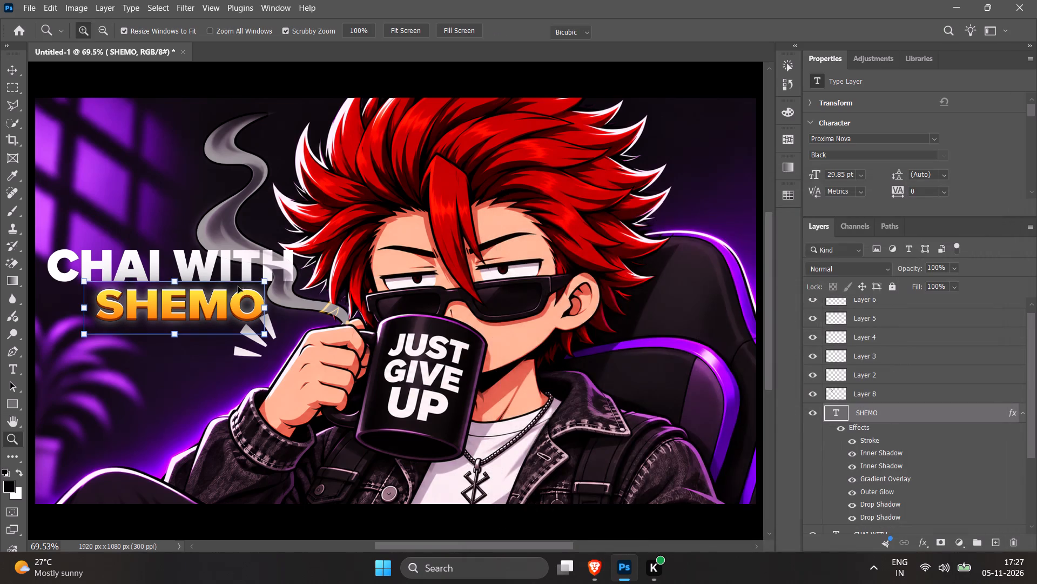
ctrl+drag(264, 281, 267, 271)
drag(234, 297, 233, 304)
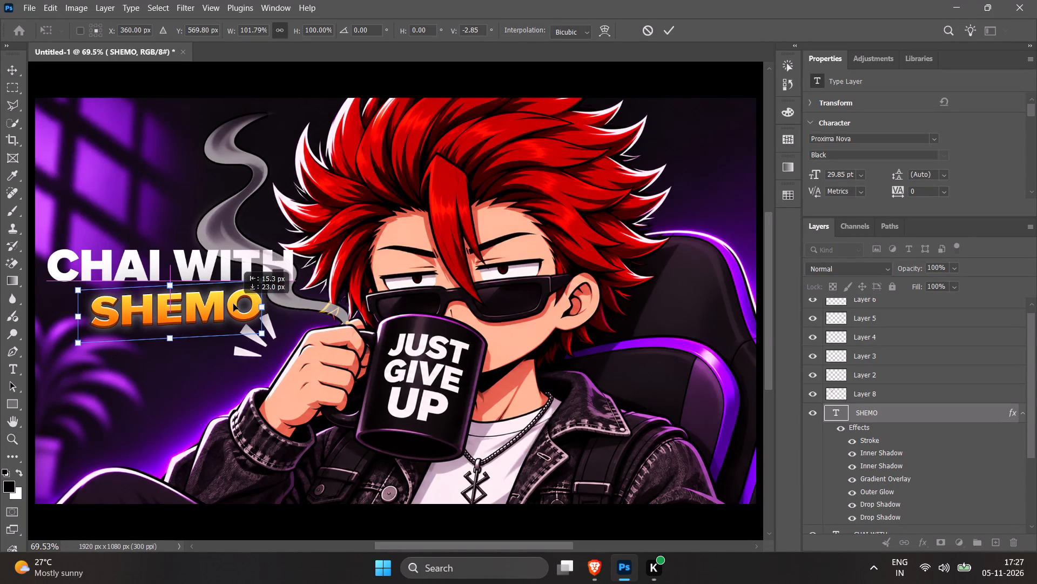
drag(233, 304, 233, 304)
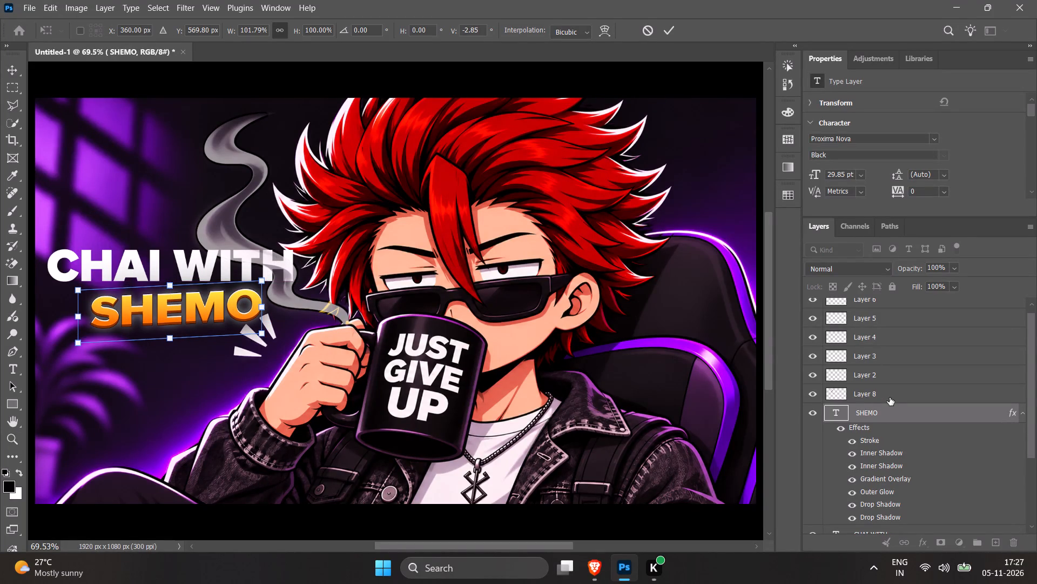
right_click(898, 412)
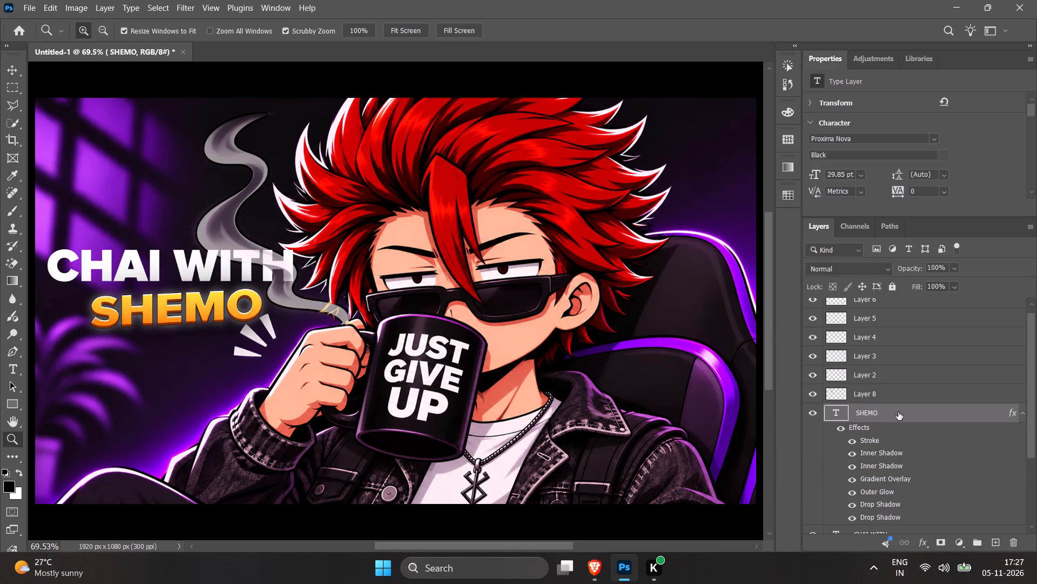
Copy the layer style from SHEMO and paste it onto the CHAI WITH layer.
right_click(898, 412)
right_click(892, 409)
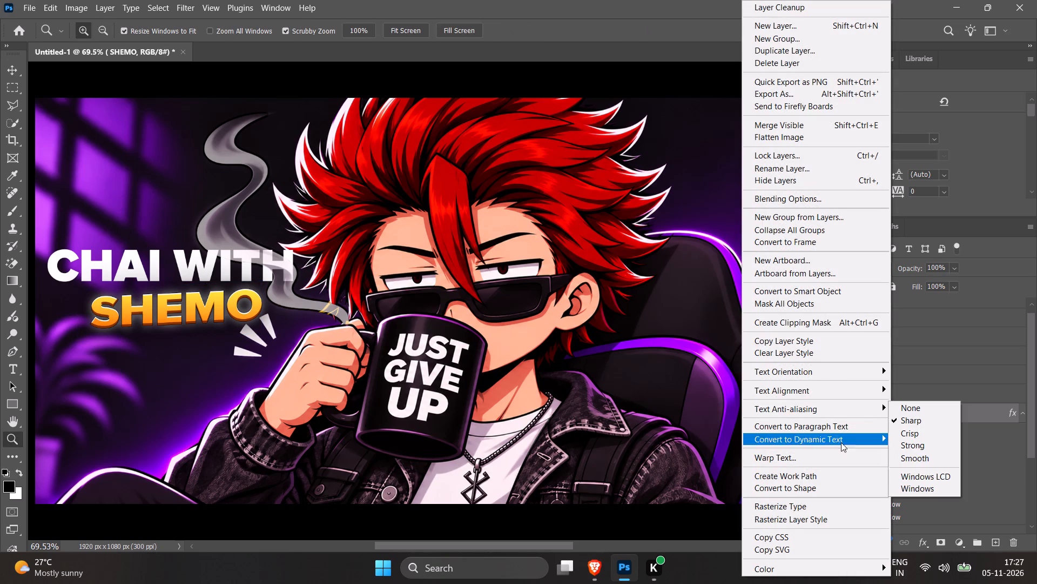
key(w)
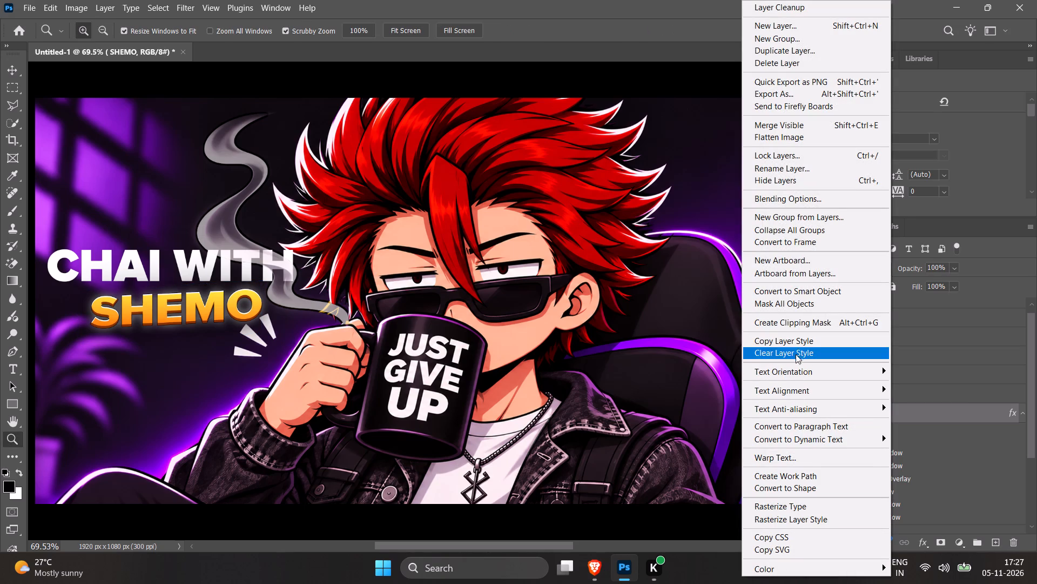
click(795, 346)
scroll(889, 408, down, 4)
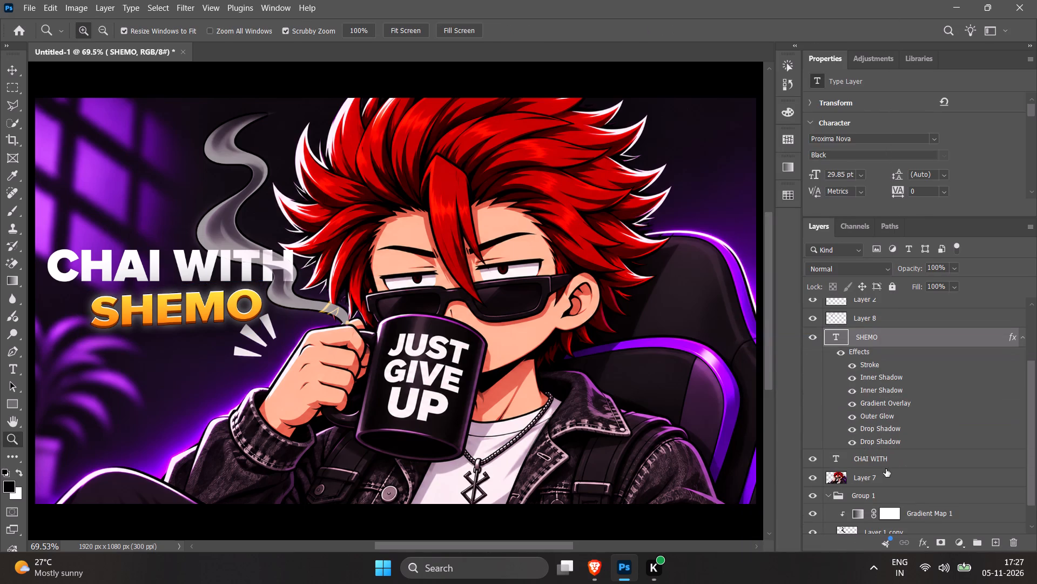
double_click(902, 462)
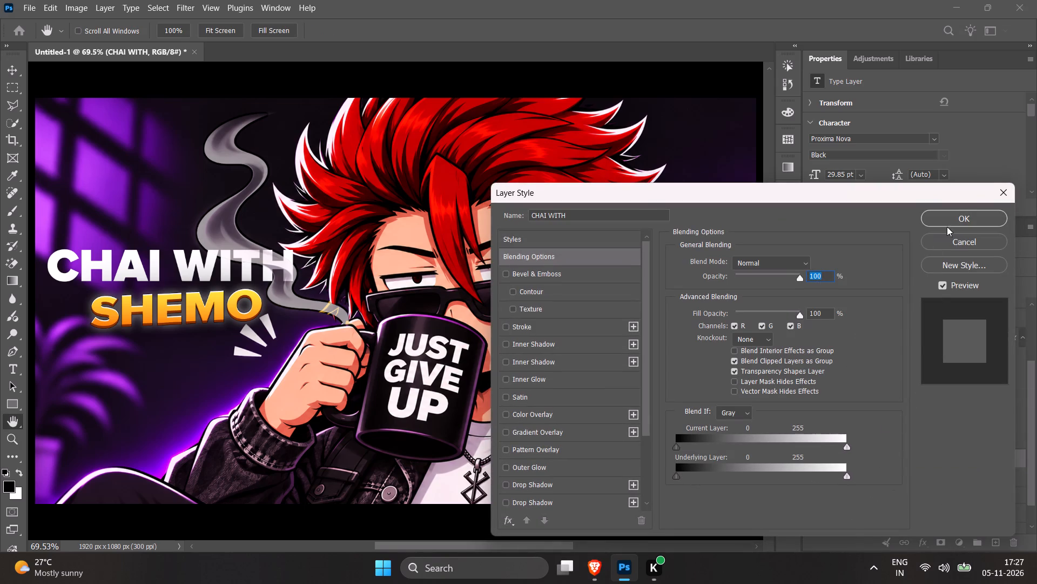
click(960, 243)
right_click(910, 461)
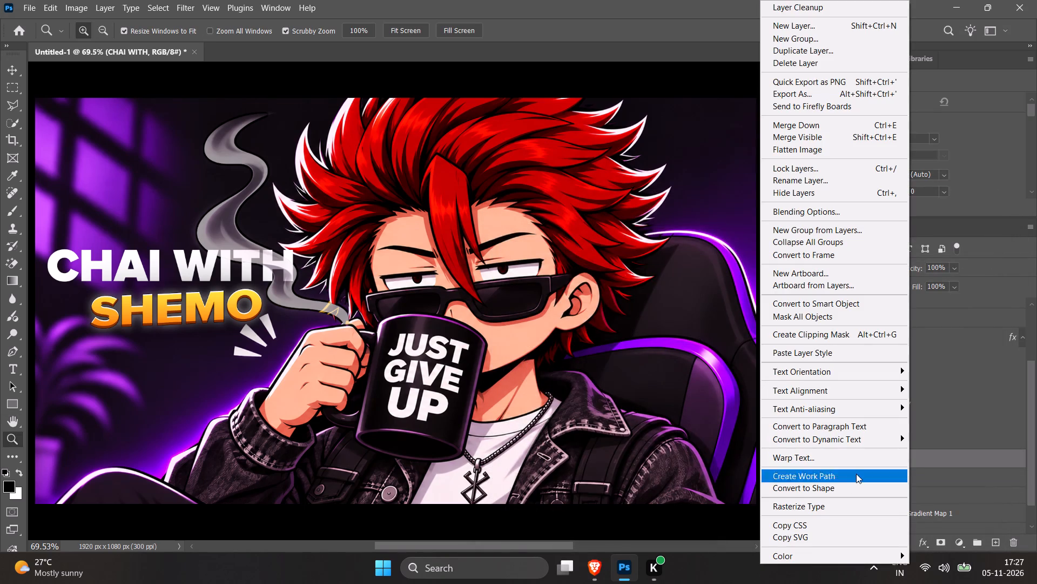
click(819, 348)
Skew the CHAI WITH text vertically by about -3.8° and move it to about X 359 px, Y 458 px, above SHEMO.
key(ctrl+t)
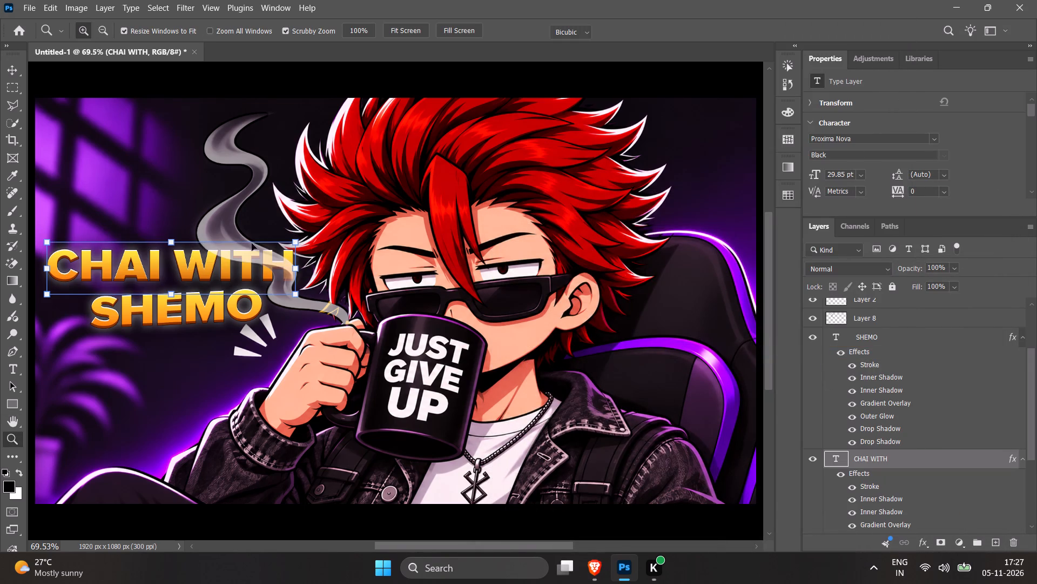
ctrl+drag(293, 240, 293, 236)
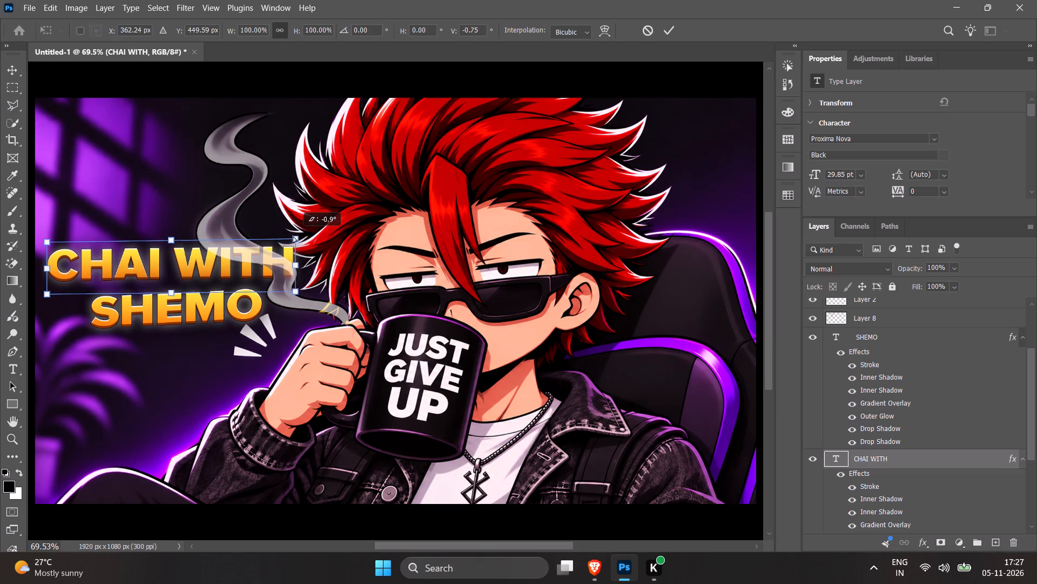
ctrl+drag(293, 236, 294, 225)
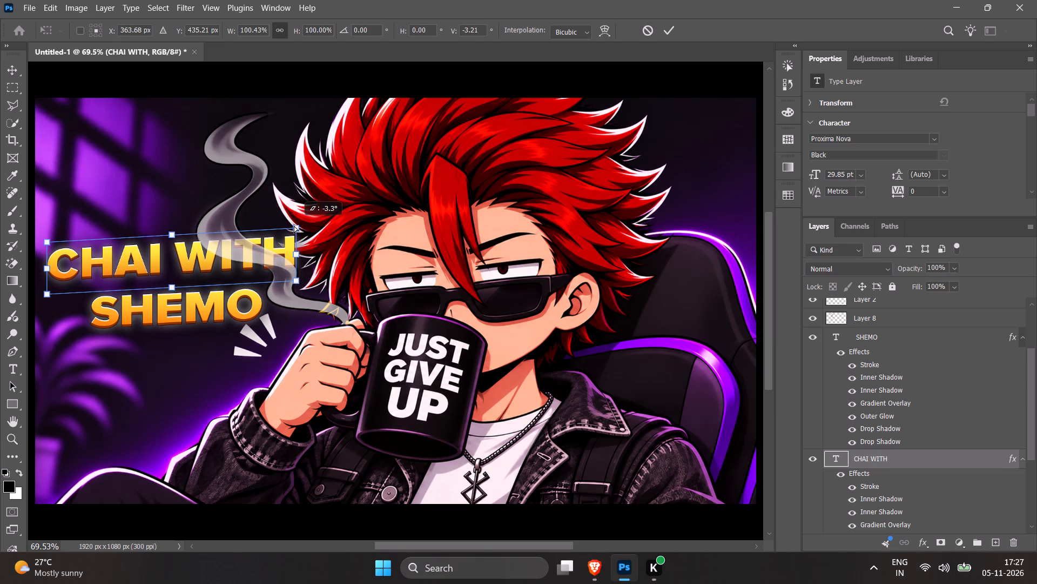
ctrl+drag(294, 225, 294, 223)
drag(247, 248, 247, 257)
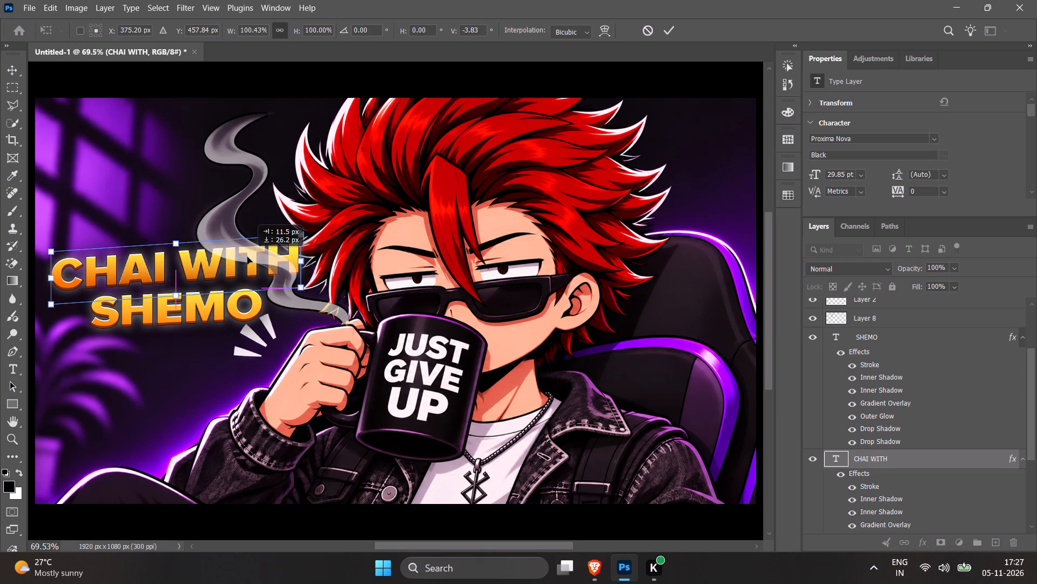
drag(247, 257, 246, 259)
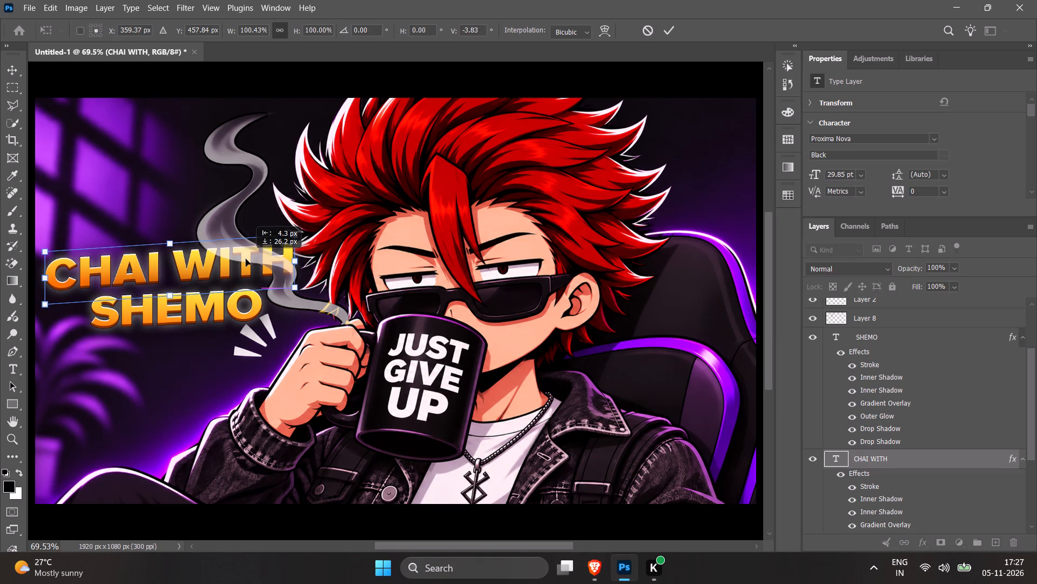
drag(246, 259, 246, 260)
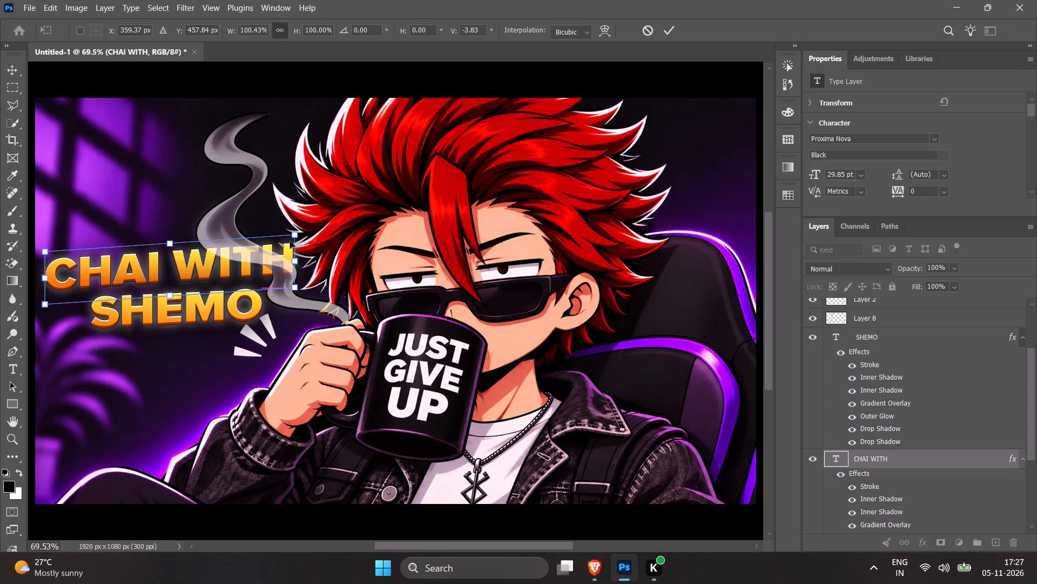
Increase the slant of CHAI WITH to about -4.56°, skew it horizontally about -6.79°, and place it at about X 347 px, Y 460 px.
ctrl+click(292, 234)
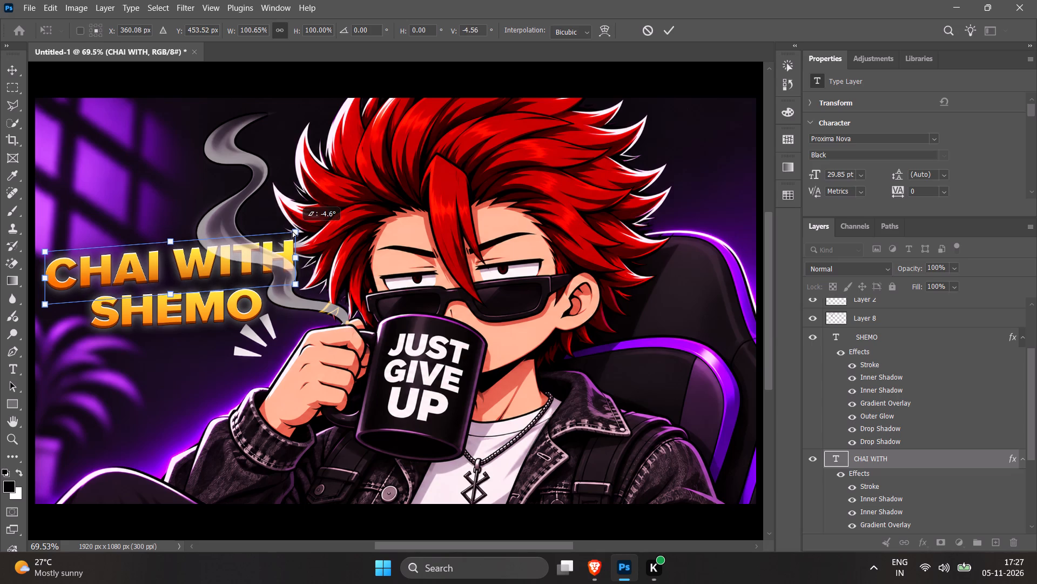
ctrl+click(297, 282)
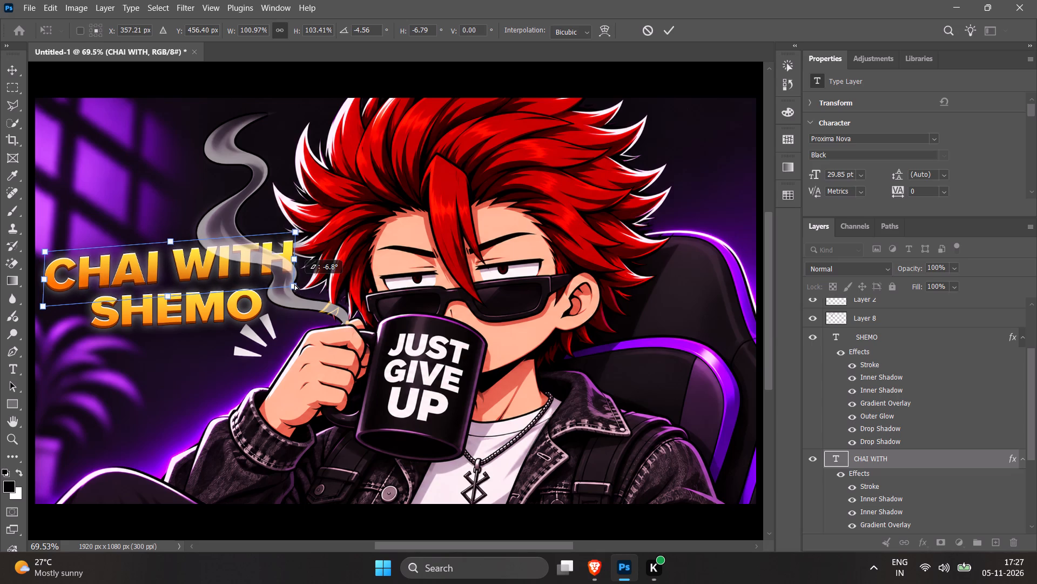
drag(249, 274, 242, 277)
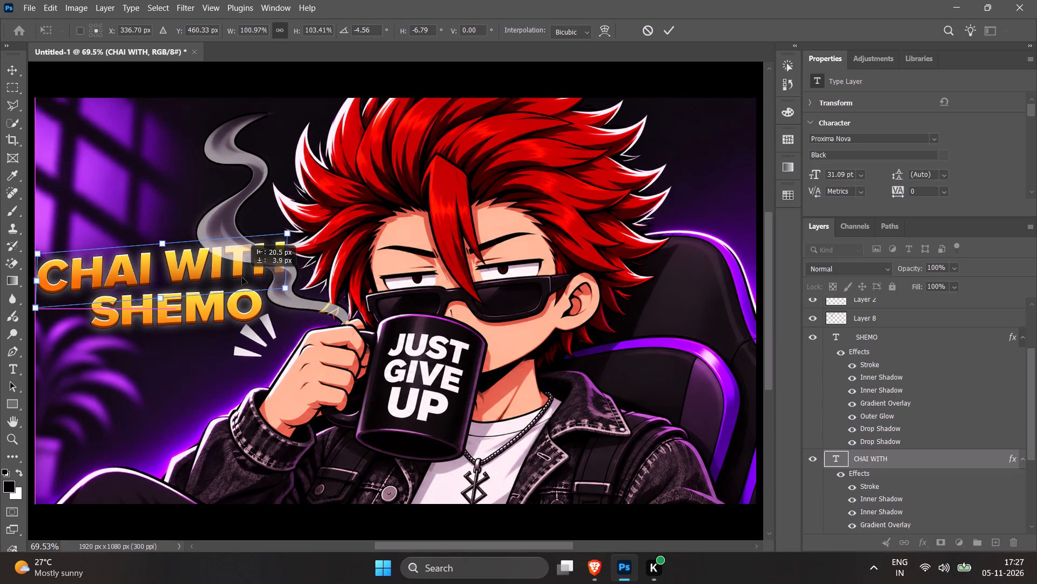
drag(242, 277, 243, 277)
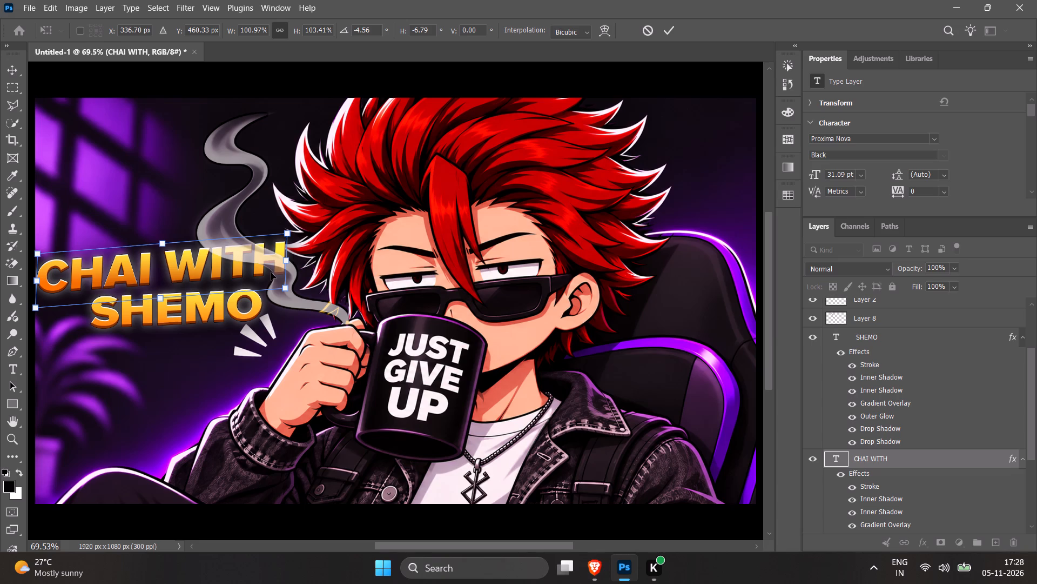
key(shift+Down)
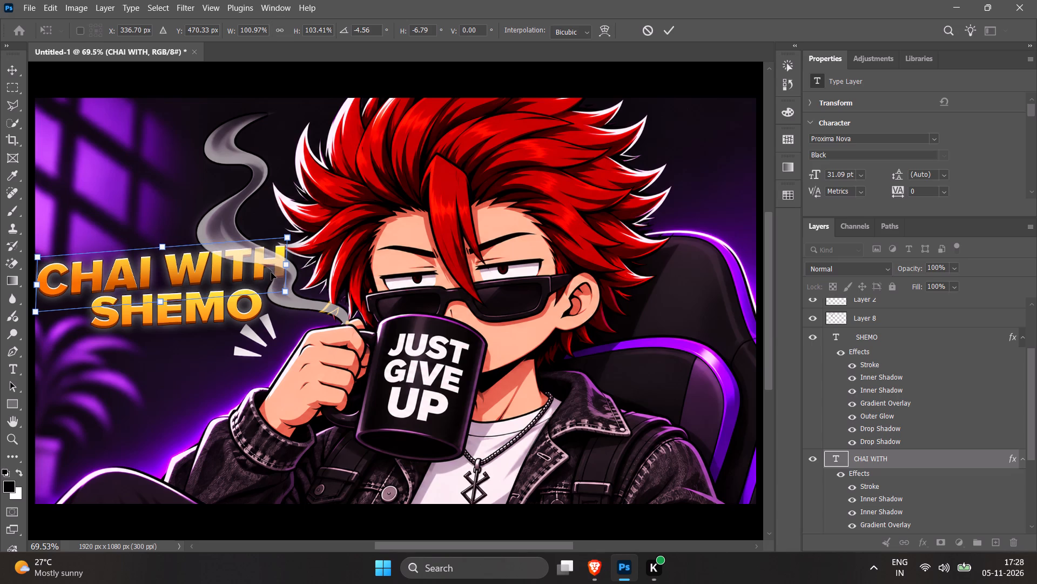
key(shift+Right)
key(shift+Up)
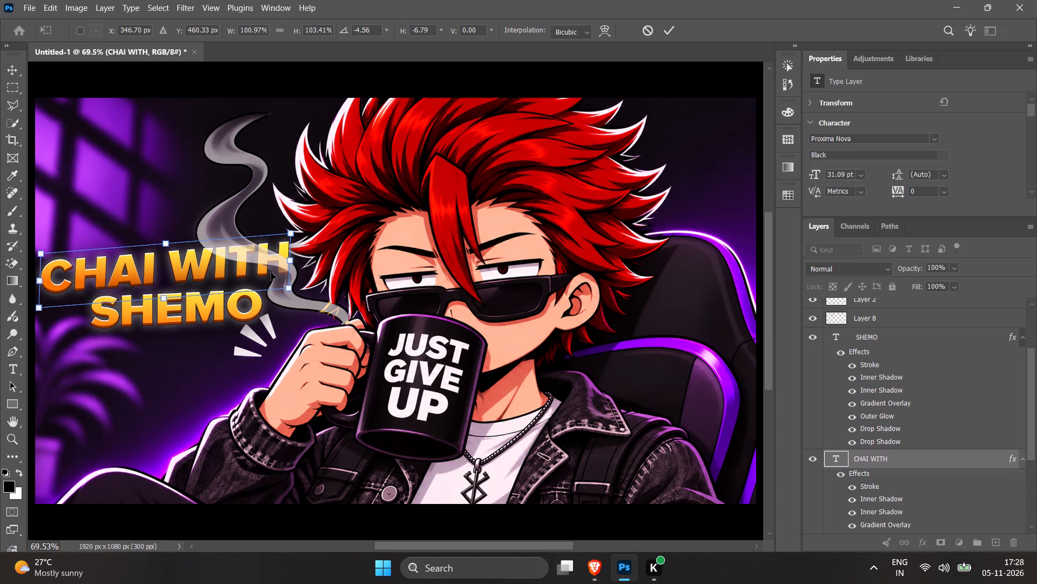
key(shift+Up)
key(shift+Down)
click(914, 459)
Change the orange start stop of the CHAI WITH layer's gradient overlay to white (#ffffff).
double_click(919, 459)
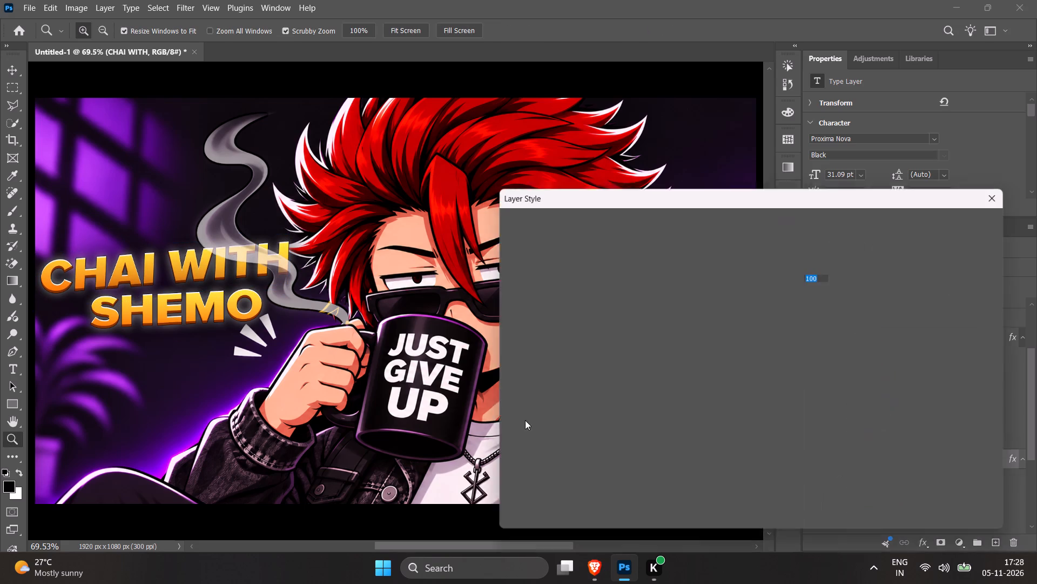
scroll(553, 427, down, 3)
click(575, 374)
click(746, 291)
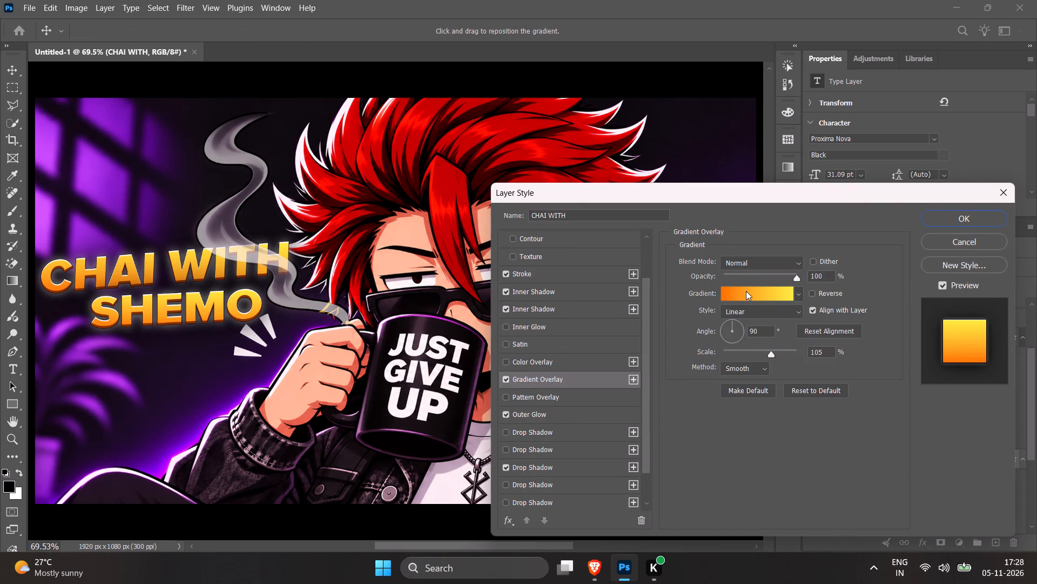
click(592, 317)
click(657, 379)
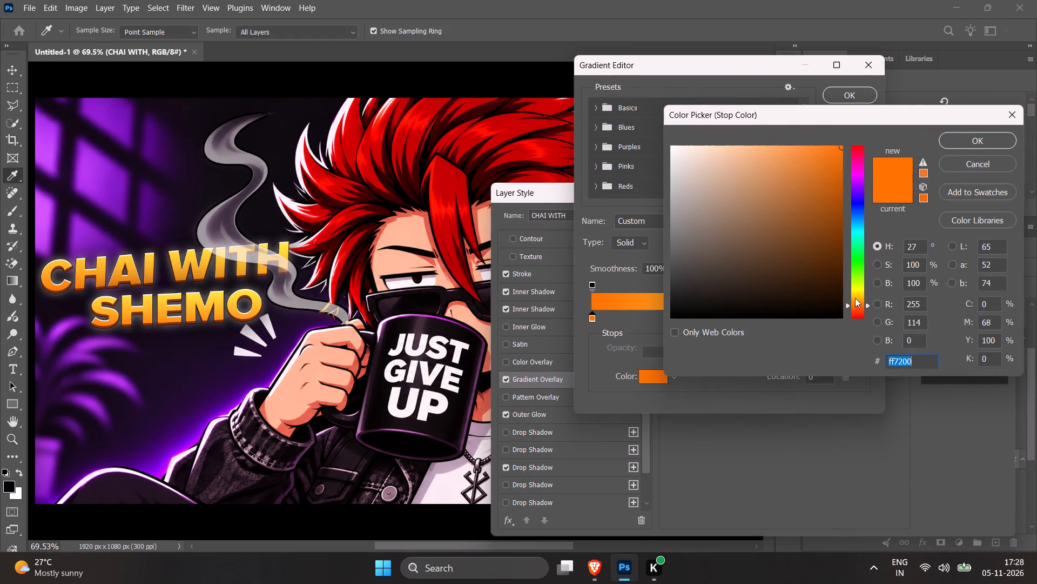
drag(695, 156, 555, 91)
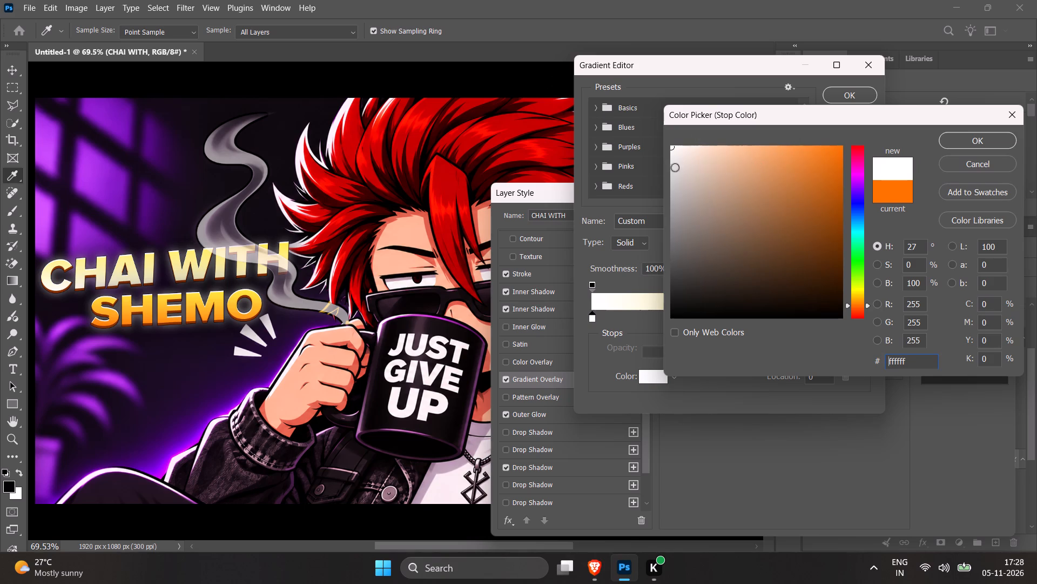
drag(670, 221, 636, 238)
drag(669, 237, 654, 239)
drag(691, 233, 643, 237)
click(643, 237)
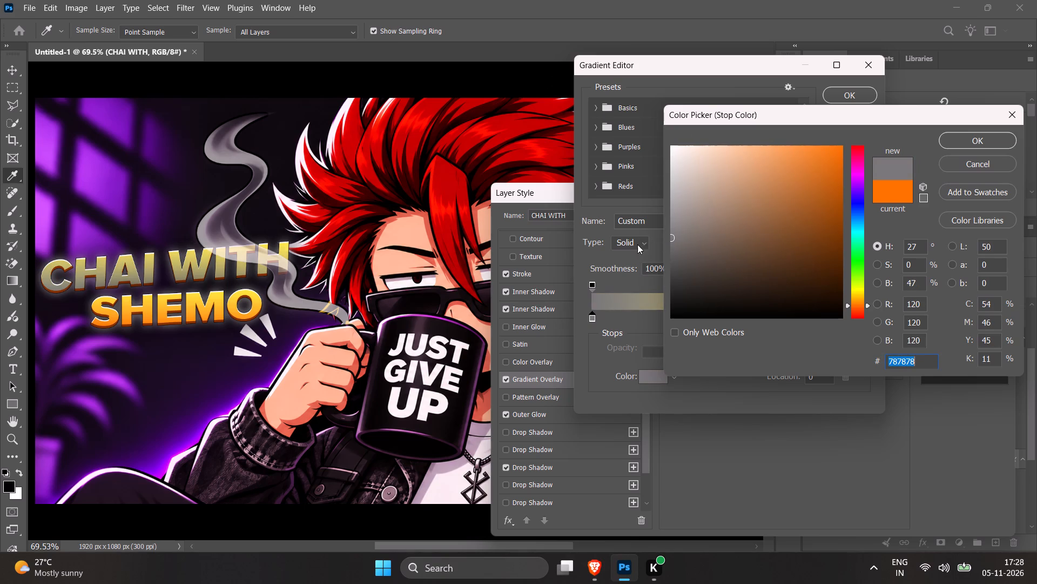
click(989, 141)
drag(729, 160, 670, 132)
click(964, 143)
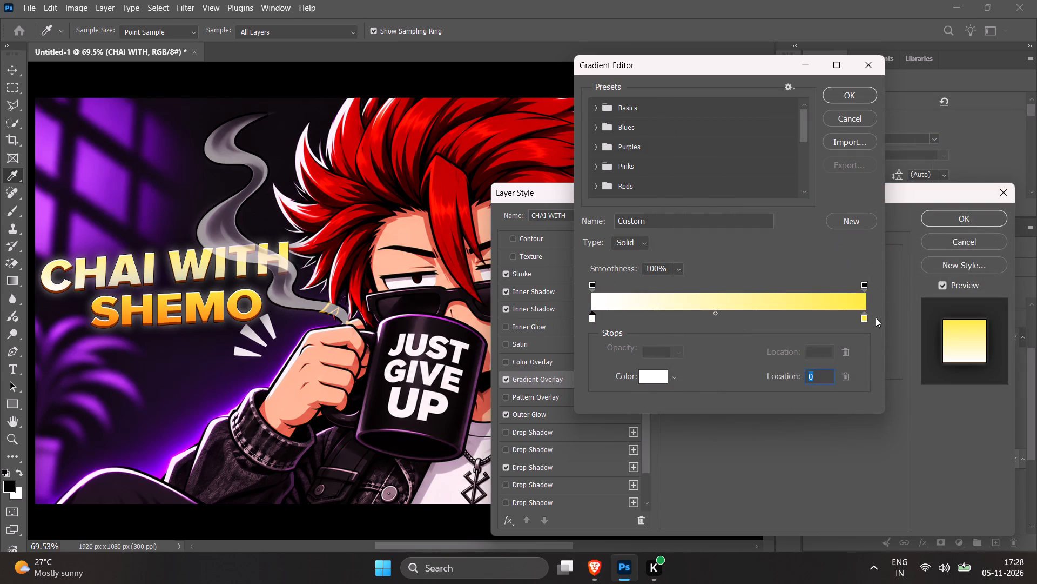
Change the yellow end stop of the CHAI WITH gradient to a neutral dark grey and accept the gradient.
click(861, 317)
click(647, 379)
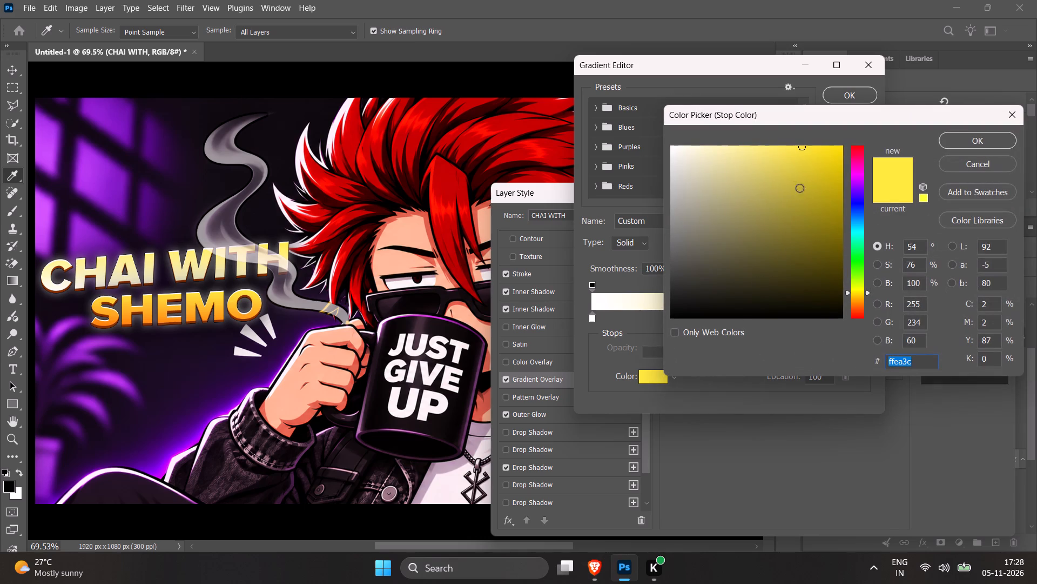
drag(708, 209, 659, 262)
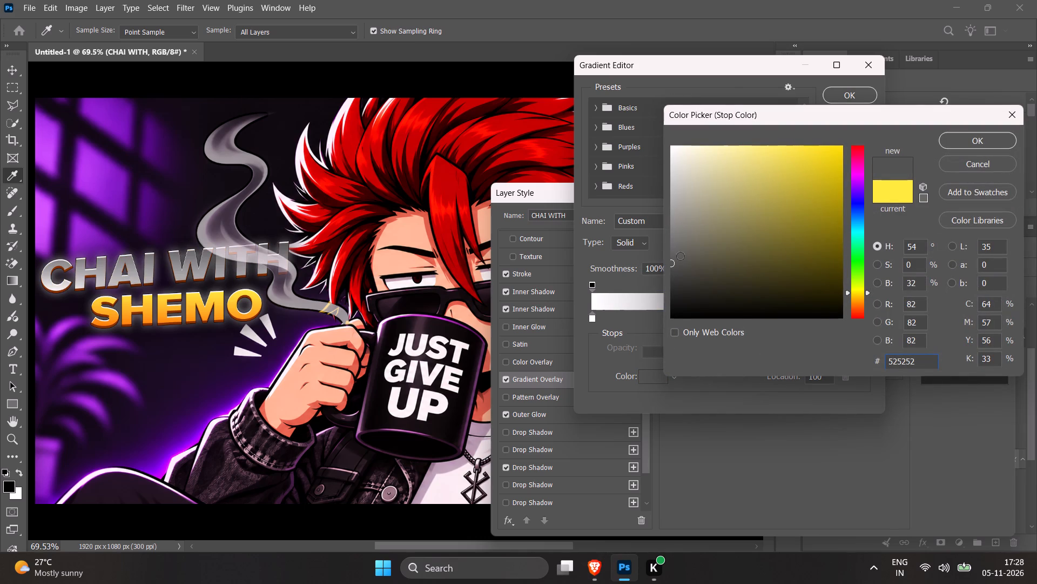
drag(677, 261, 657, 257)
click(948, 136)
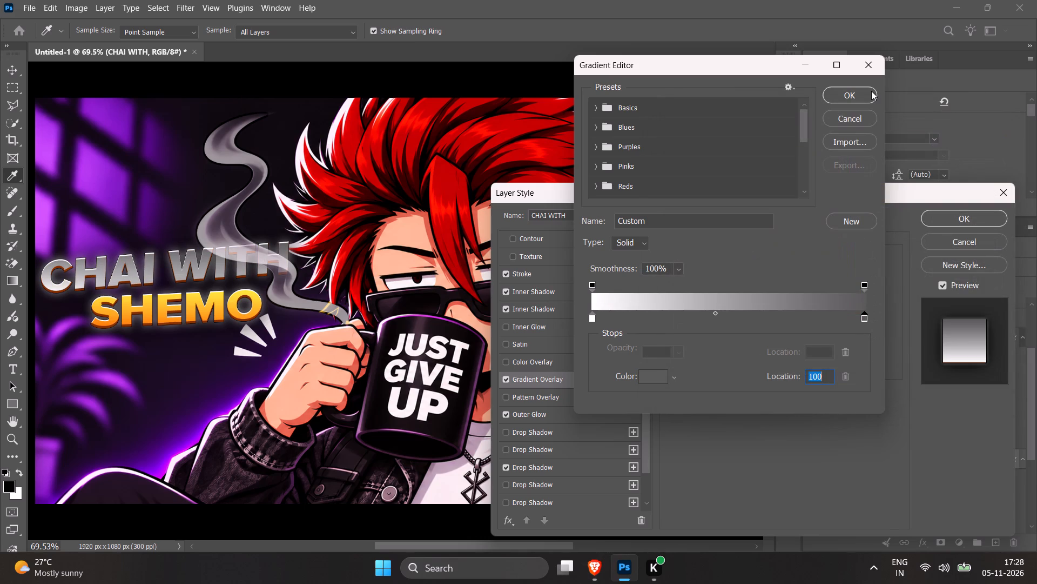
click(871, 91)
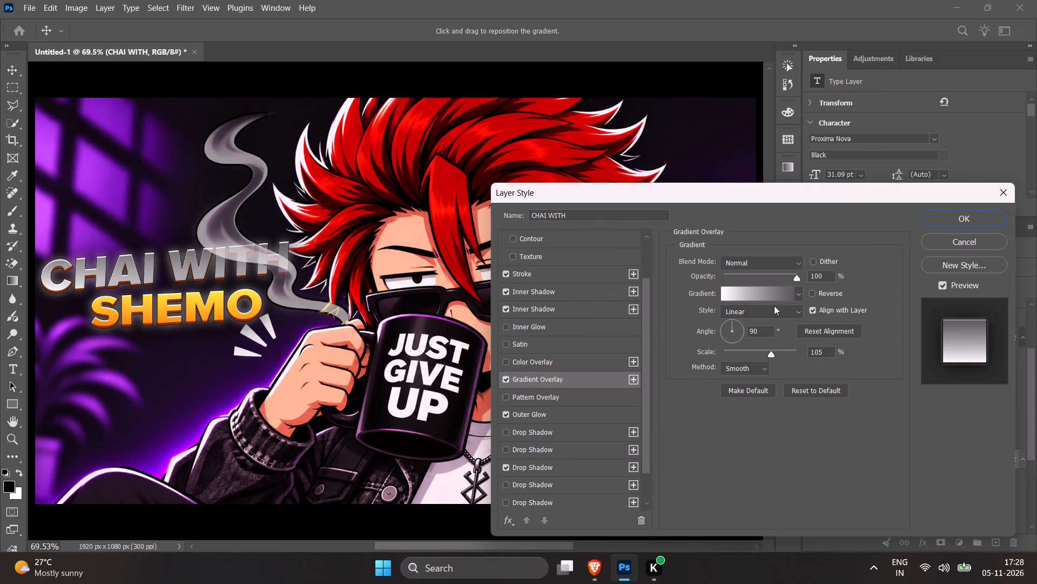
Reduce the scale of the CHAI WITH gradient overlay to 46%, leaving the gradient direction unreversed.
click(809, 291)
click(809, 291)
drag(771, 351, 766, 351)
drag(766, 351, 755, 367)
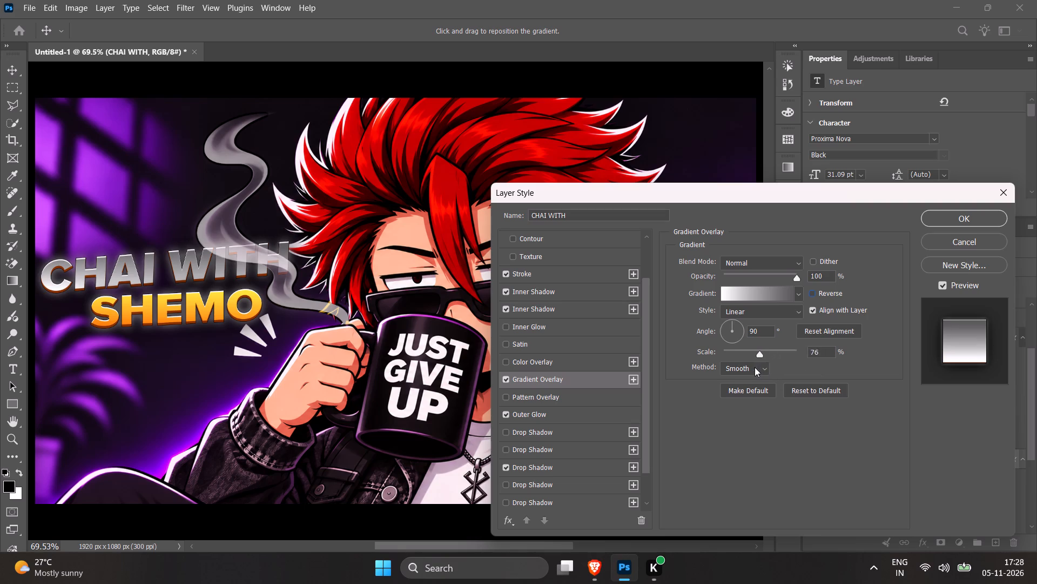
drag(755, 367, 738, 369)
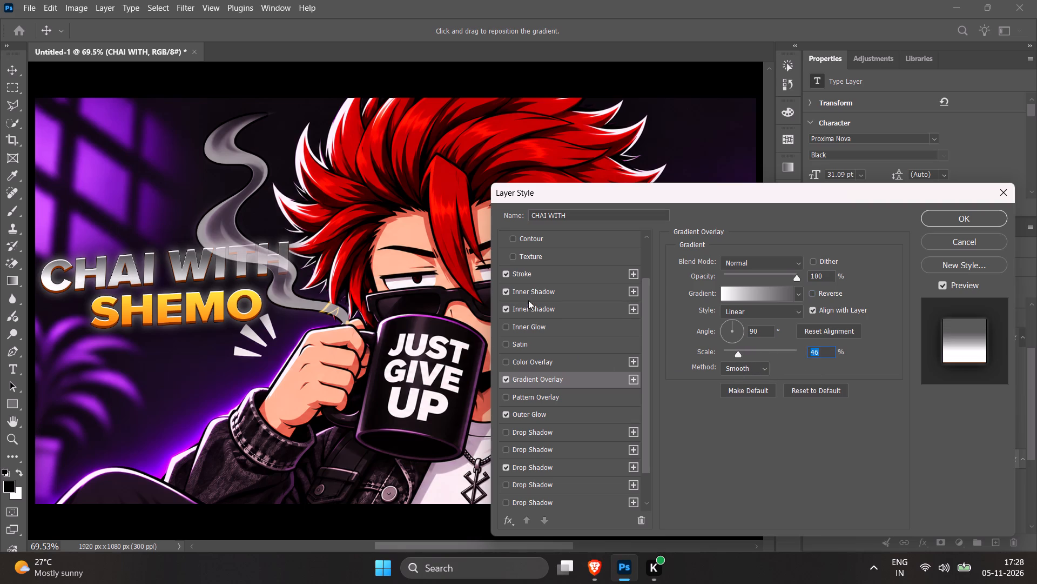
Recolour the brown inner shadow of CHAI WITH to the neutral grey #868686.
click(561, 318)
click(576, 315)
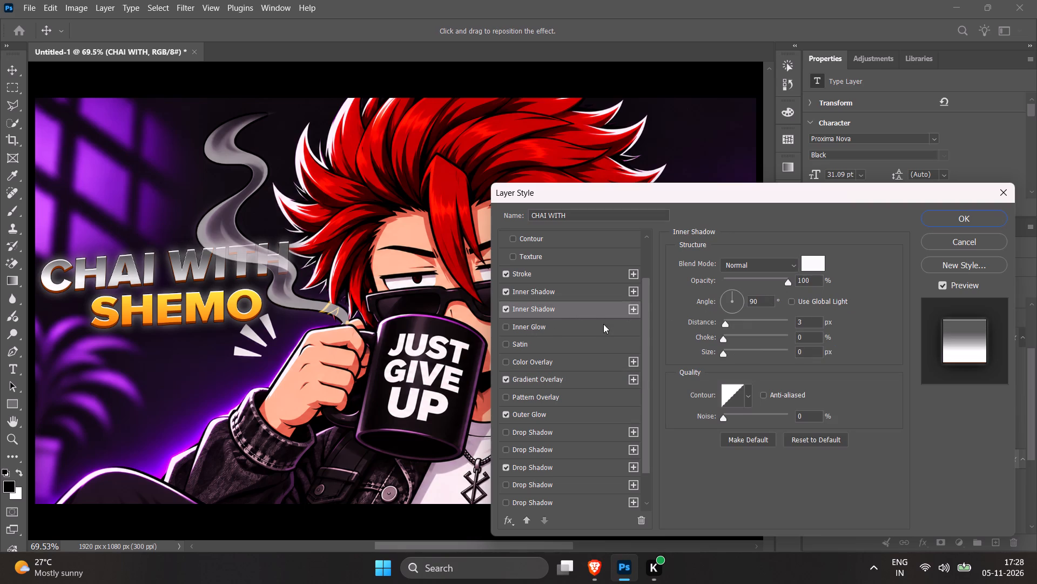
click(543, 303)
click(575, 298)
click(809, 267)
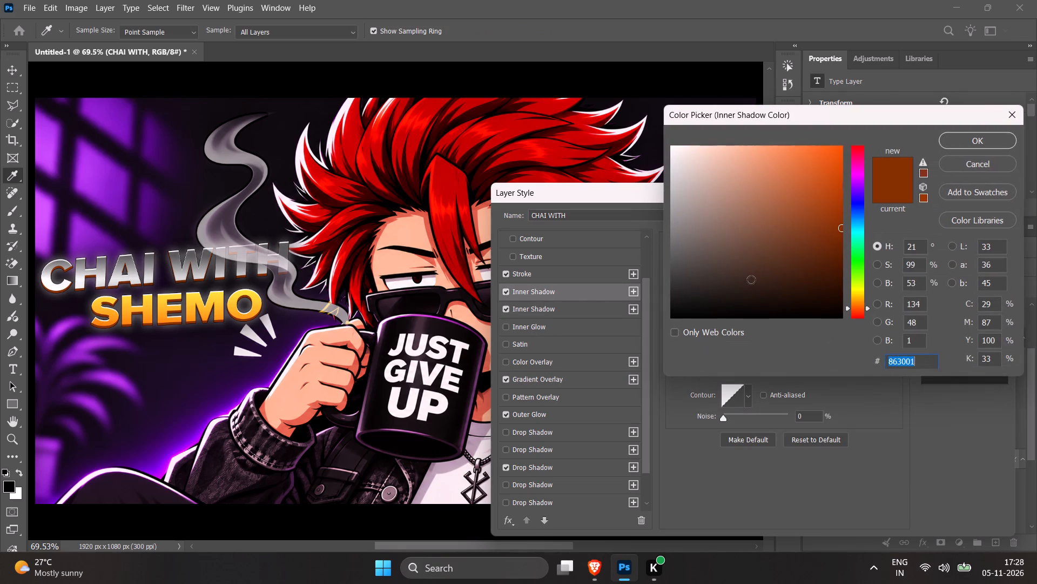
drag(765, 249, 642, 253)
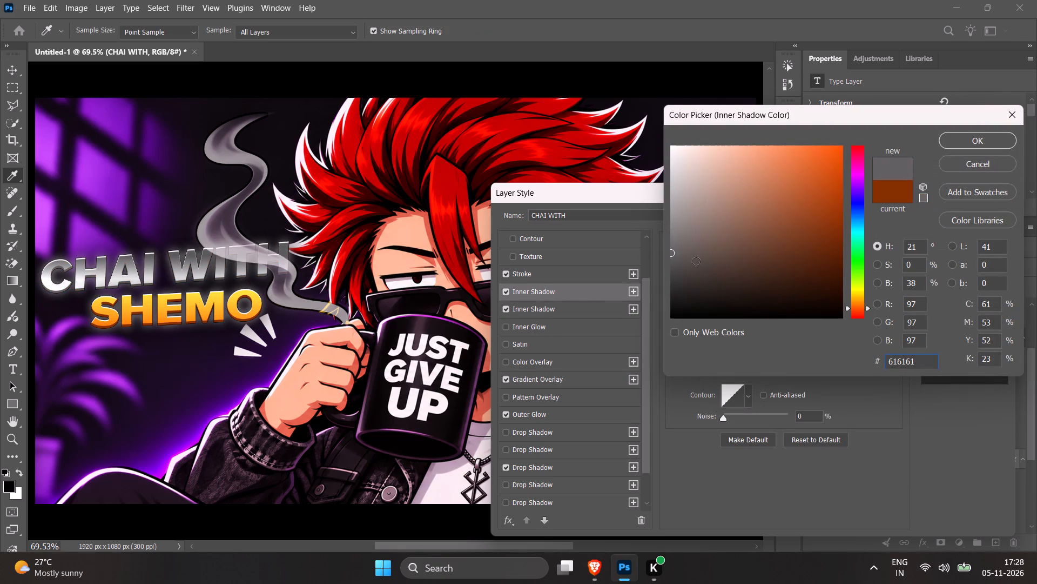
drag(682, 248, 661, 228)
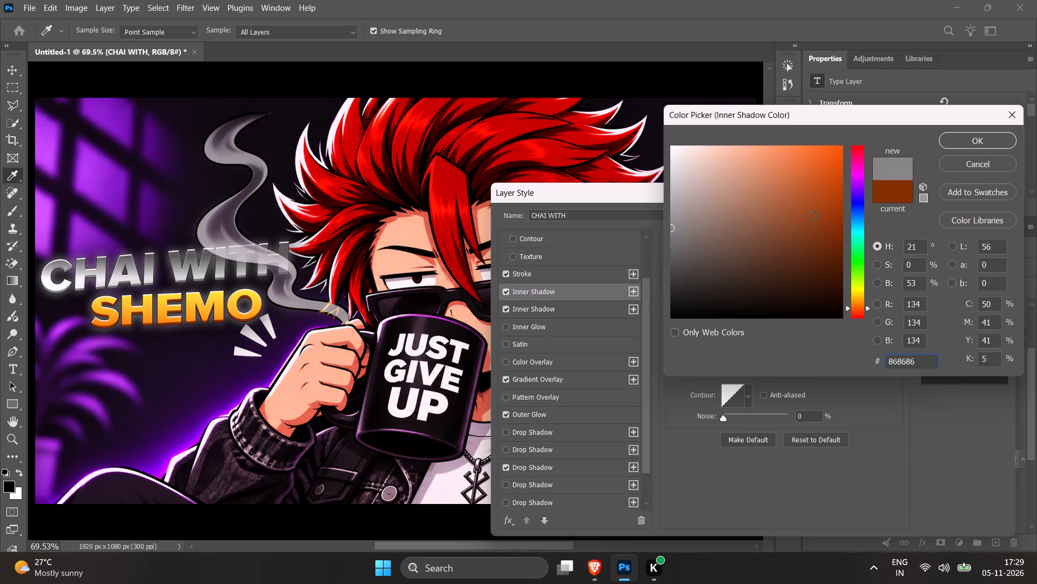
click(955, 147)
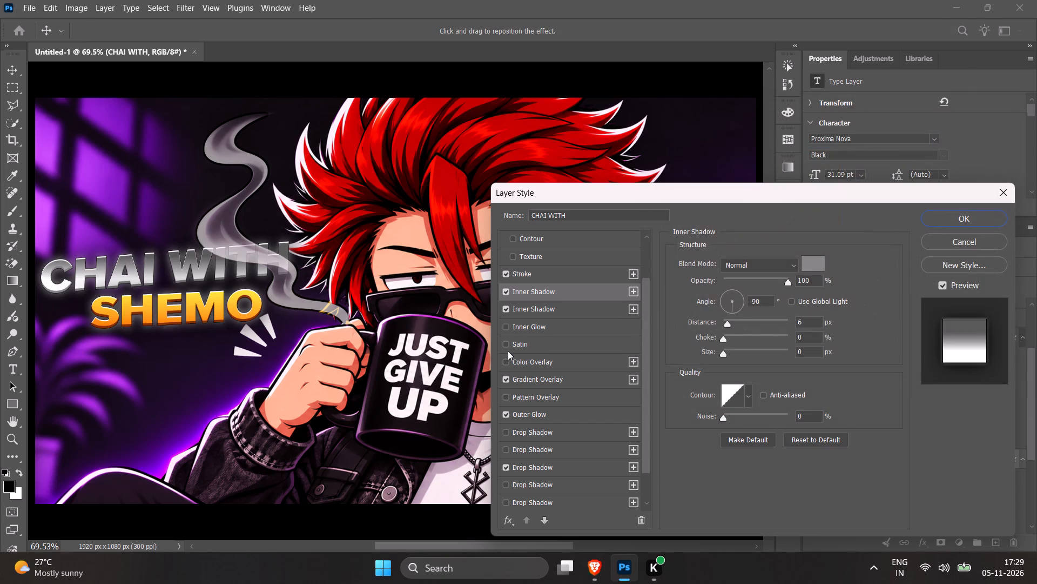
Set the distance of the white inner shadow on CHAI WITH to 5 px and apply the layer style.
click(577, 310)
drag(806, 321, 795, 321)
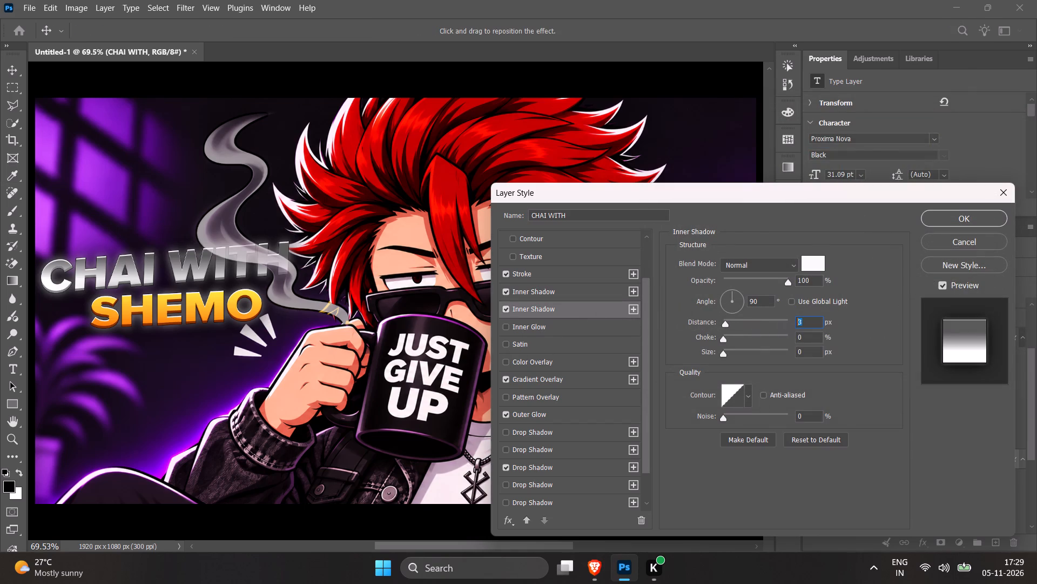
drag(795, 321, 788, 321)
key(5)
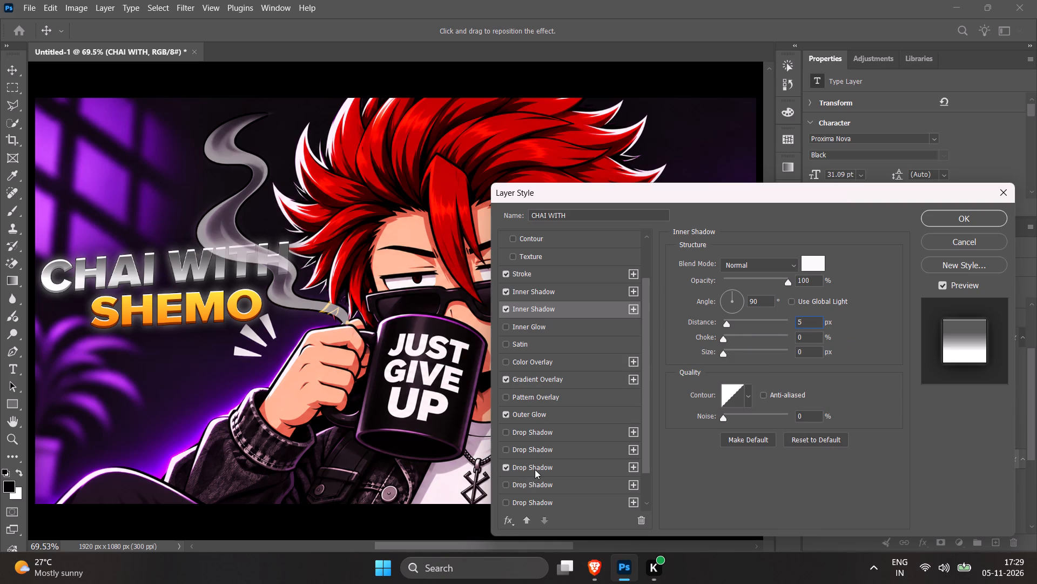
scroll(534, 469, down, 2)
click(987, 222)
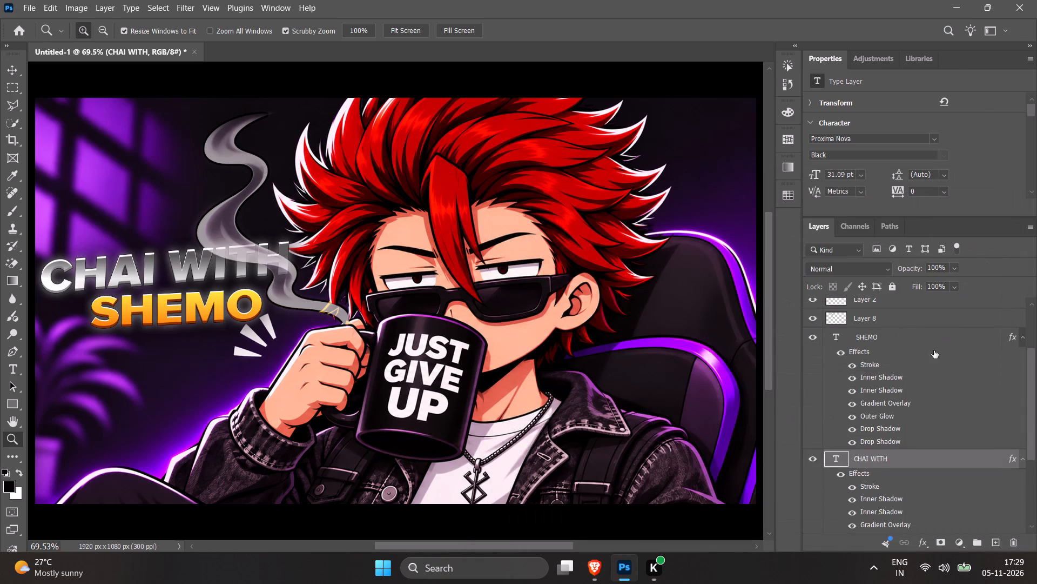
Skew the SHEMO text vertically by about -1.5°, raising its far end and placing it at about X 361 px, Y 563 px.
click(908, 334)
key(ctrl+t)
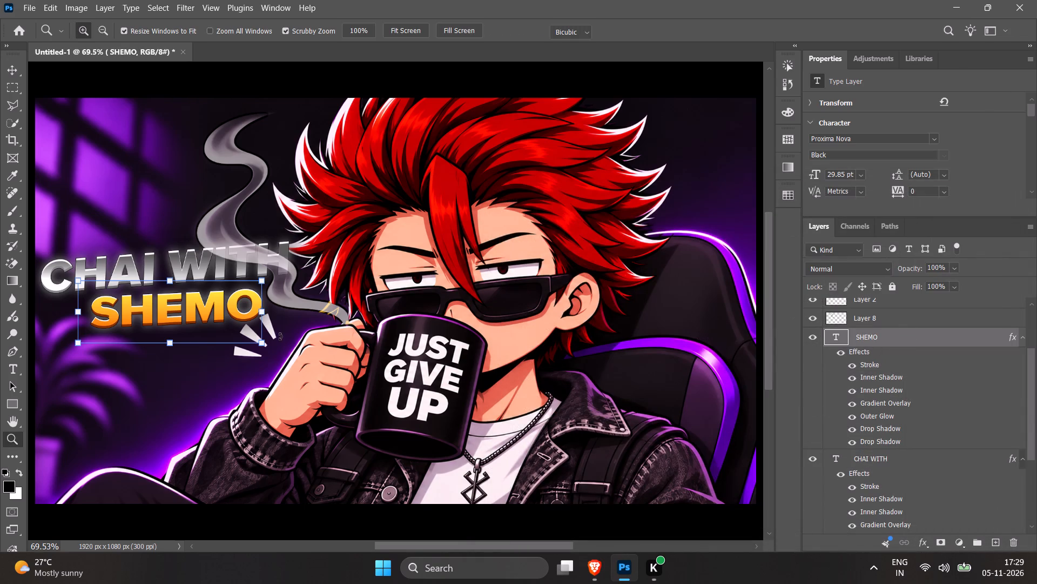
ctrl+drag(261, 340, 268, 339)
key(ctrl+z)
ctrl+drag(260, 282, 261, 280)
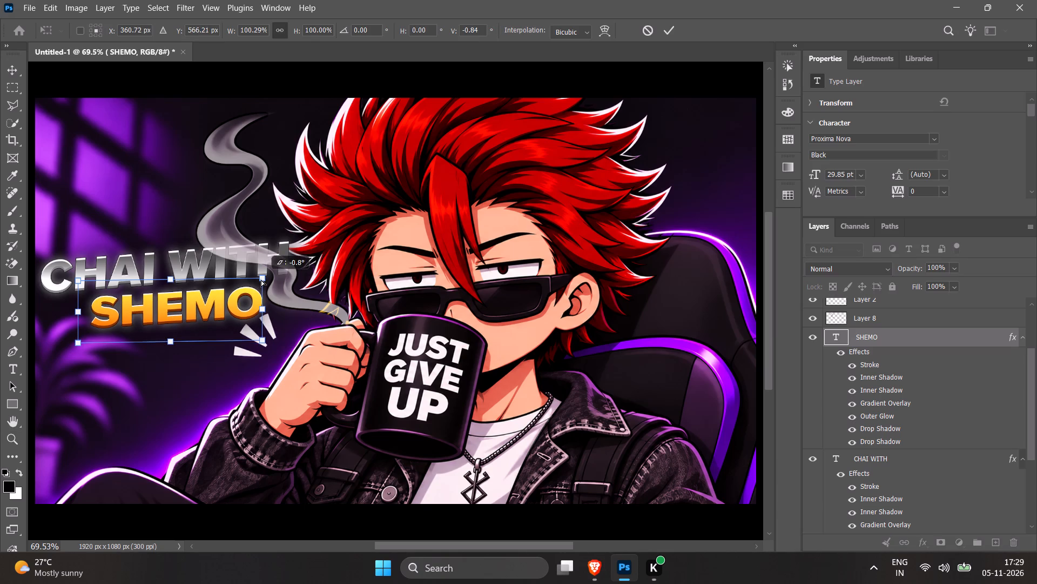
ctrl+drag(261, 280, 261, 277)
Inspect the Gradient Map 1 layer in Group 1, collapse the group, and compare the artwork with Layer 7 hidden and shown.
scroll(915, 381, down, 3)
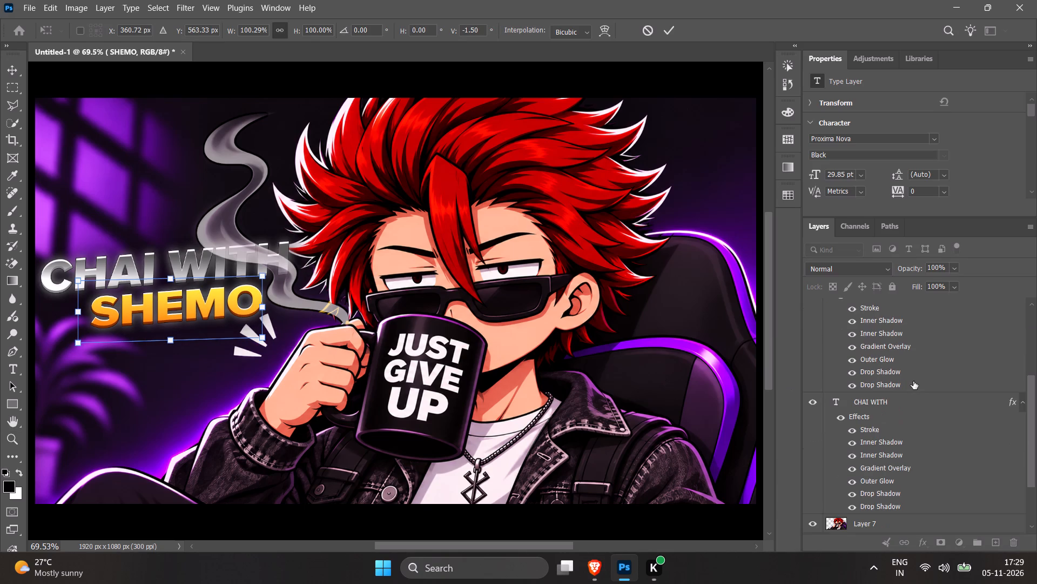
scroll(913, 391, down, 6)
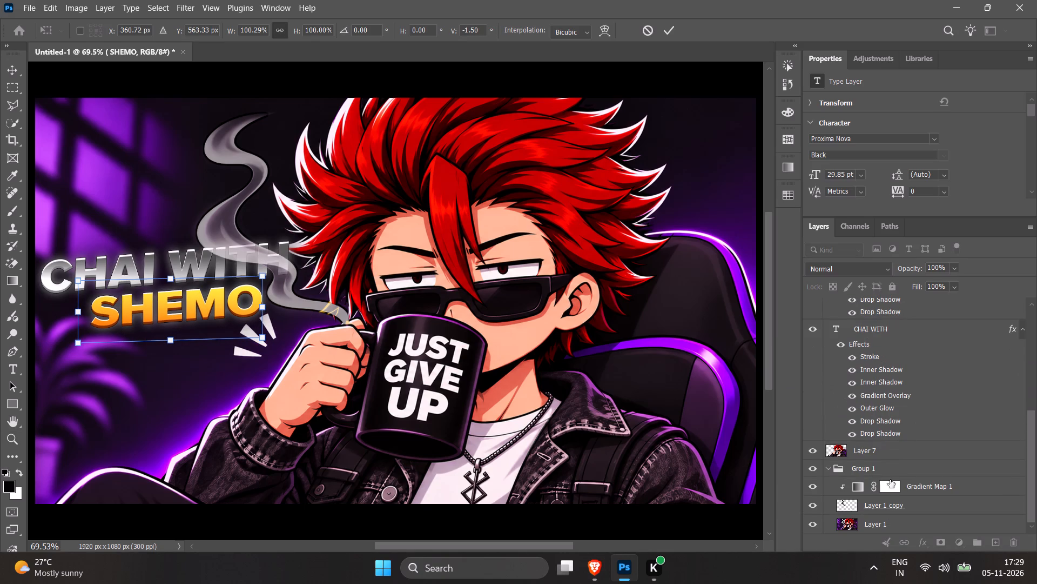
click(859, 490)
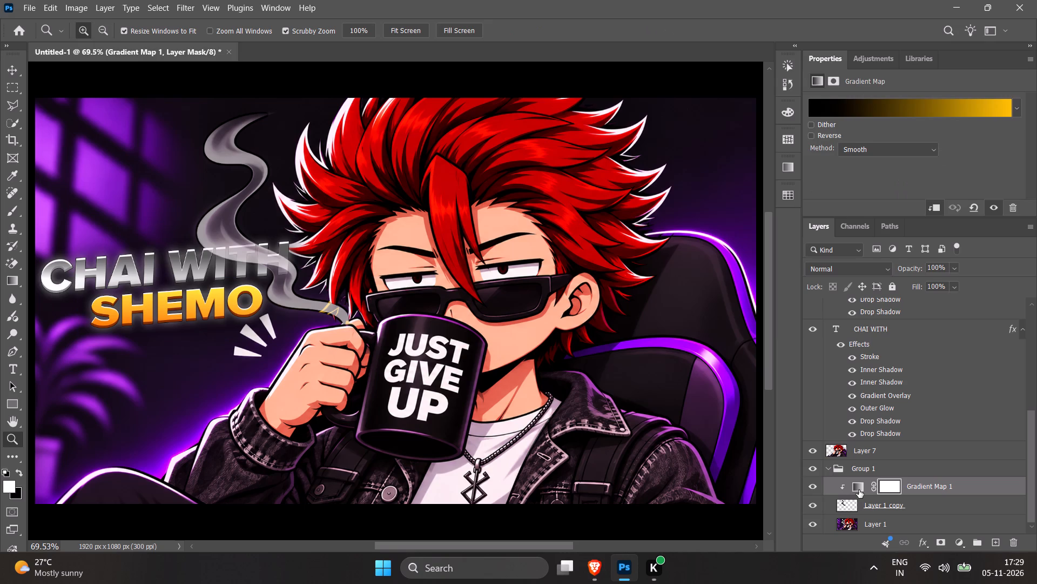
click(827, 469)
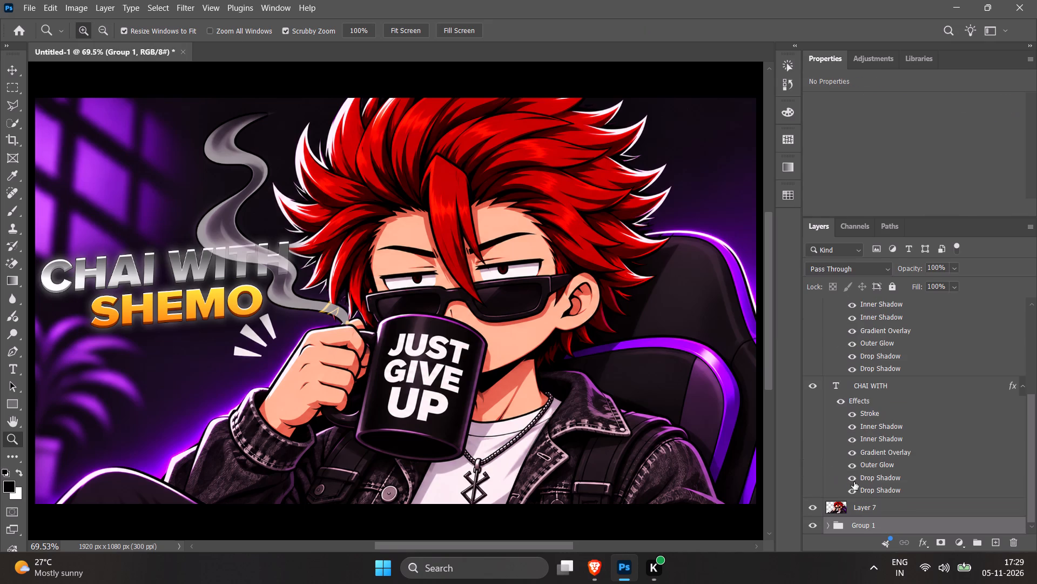
click(813, 507)
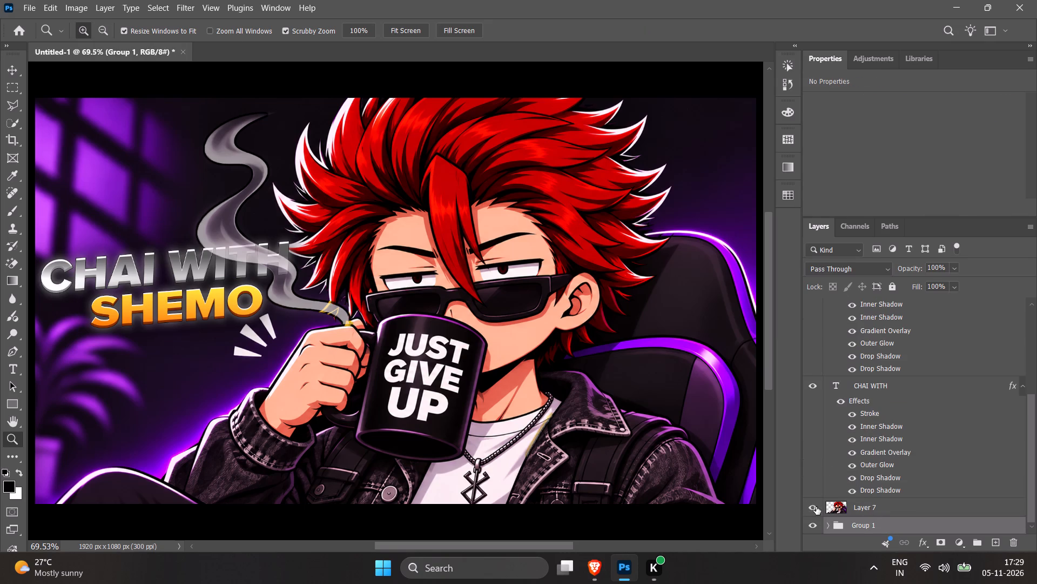
click(816, 507)
click(816, 507)
click(816, 507)
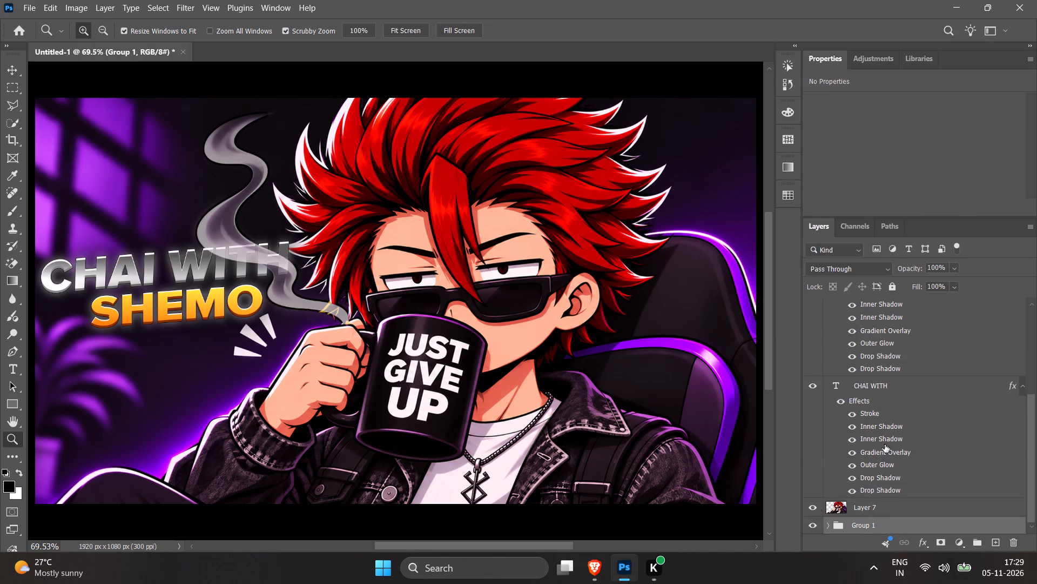
Release the clipping of Gradient Map 1 to Layer 1 copy in Group 1, then collapse the group.
scroll(894, 431, up, 5)
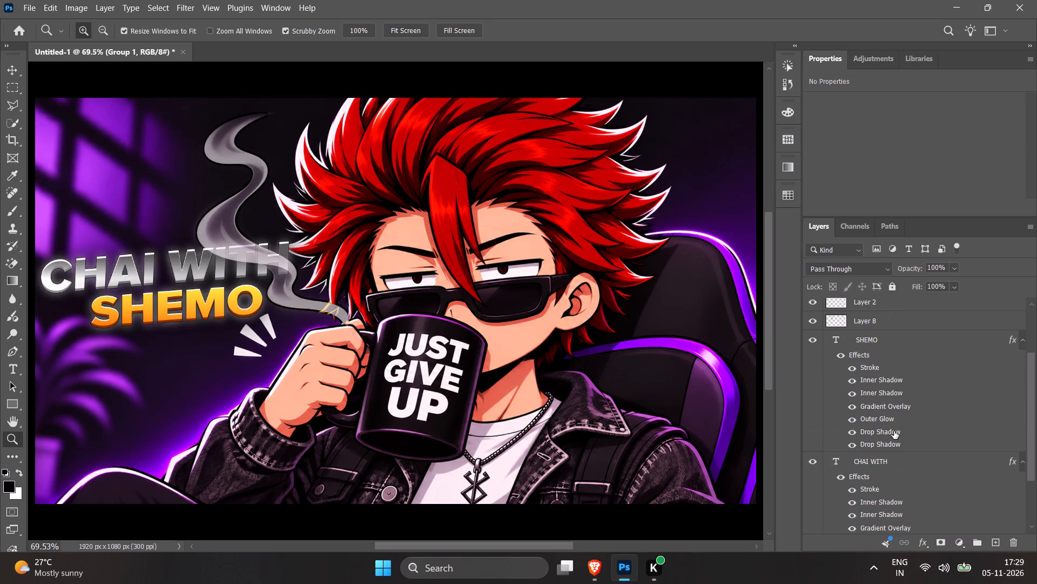
scroll(894, 431, down, 14)
scroll(867, 437, up, 3)
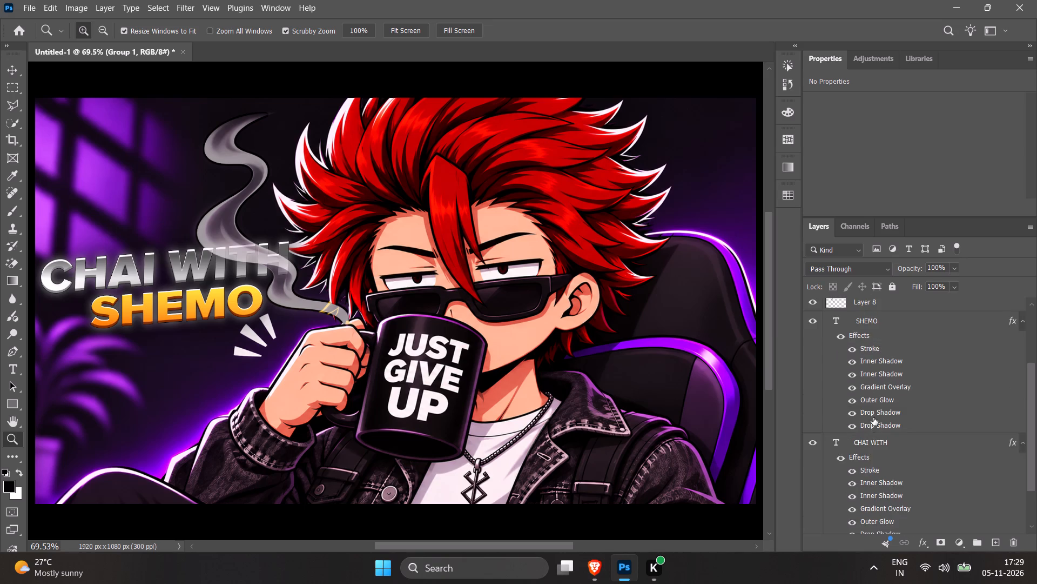
scroll(873, 417, up, 4)
scroll(877, 412, down, 14)
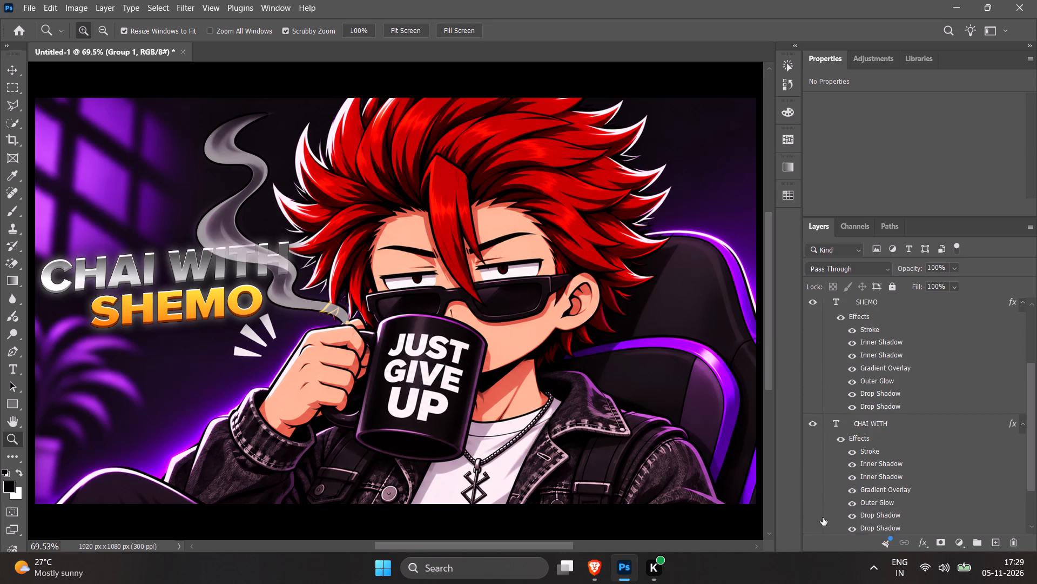
click(828, 522)
scroll(884, 453, down, 7)
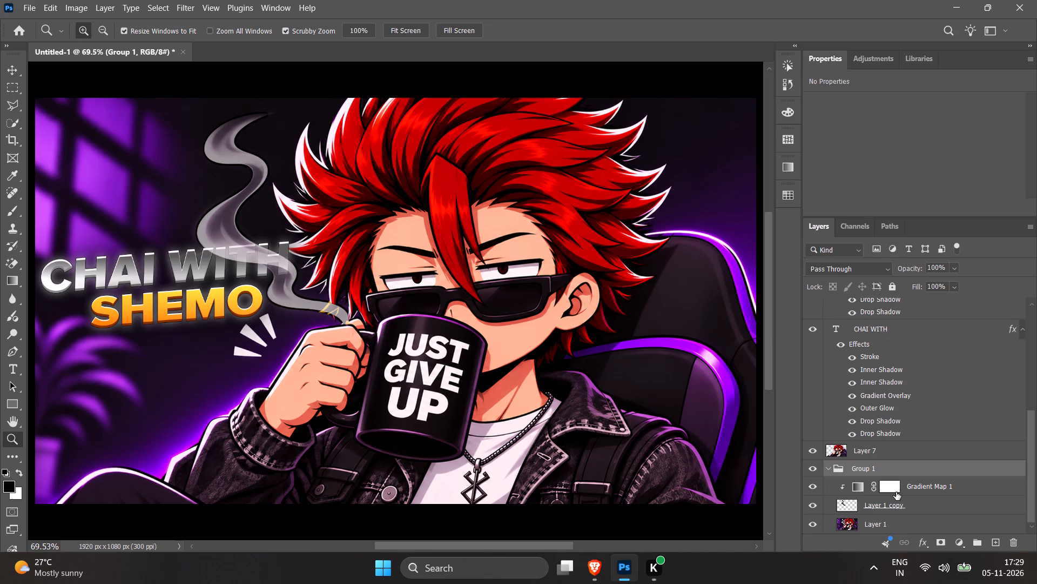
alt+click(902, 497)
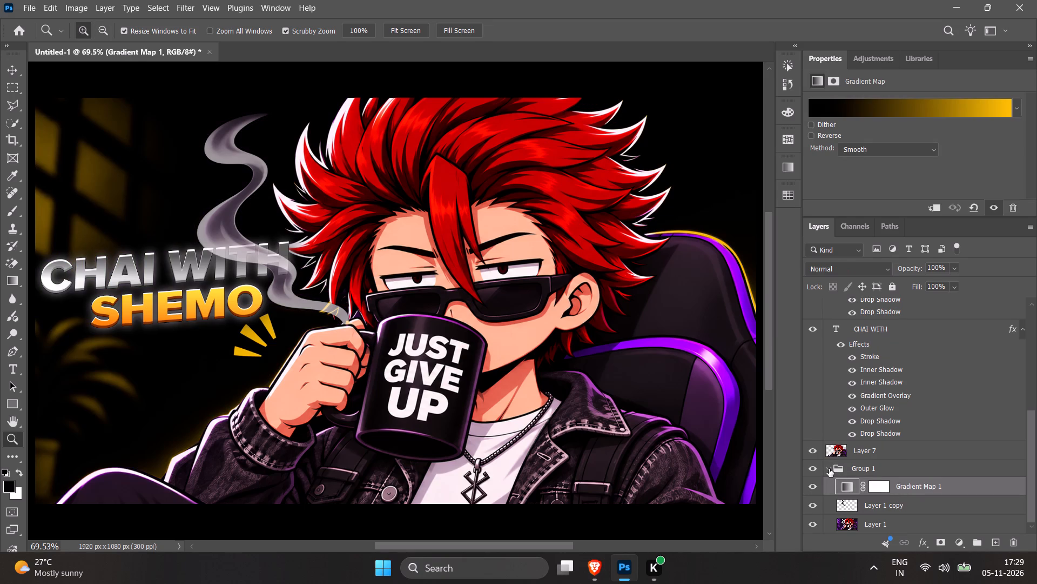
alt+click(908, 496)
alt+click(908, 496)
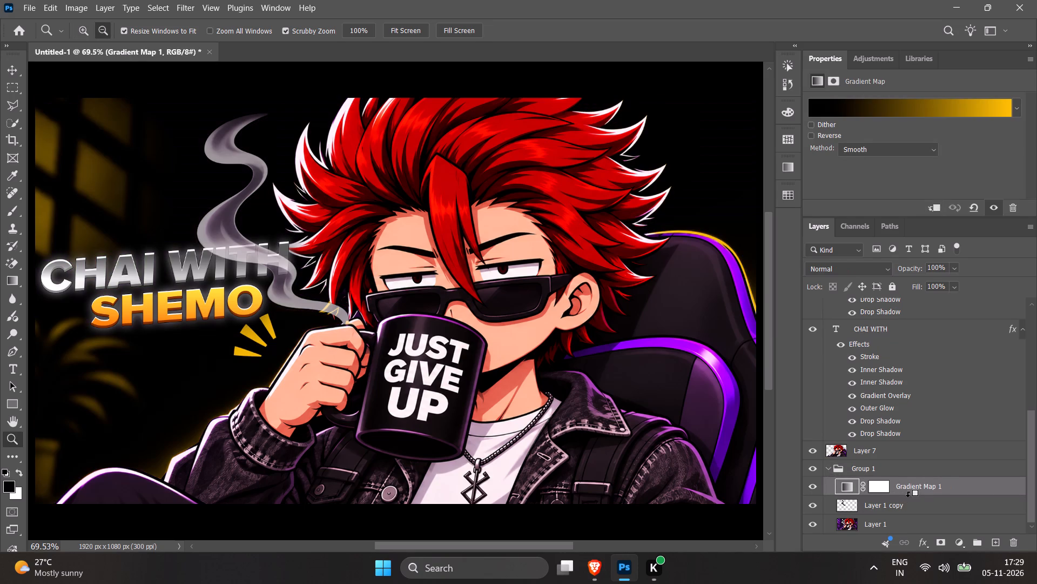
click(826, 470)
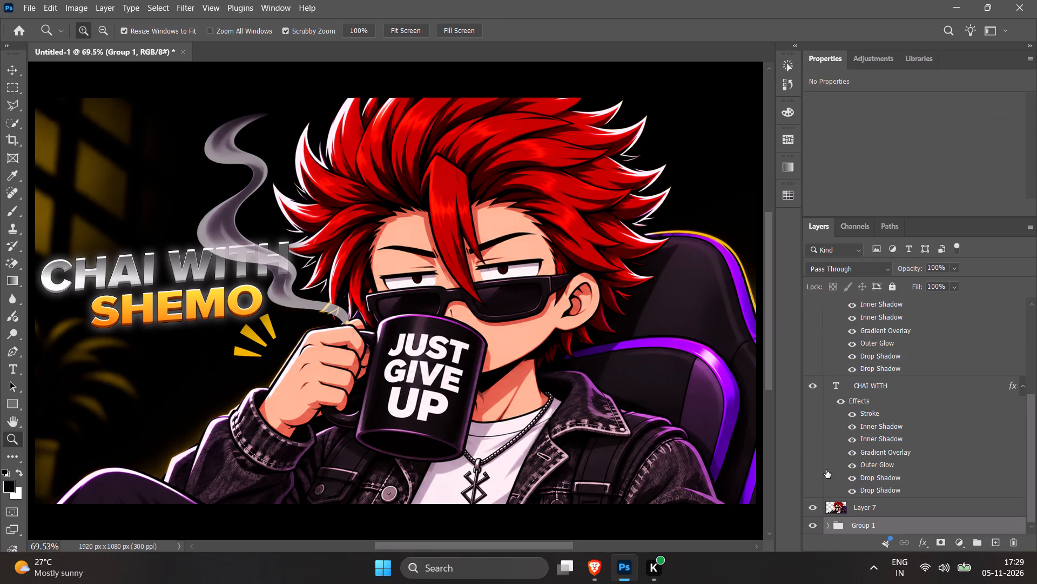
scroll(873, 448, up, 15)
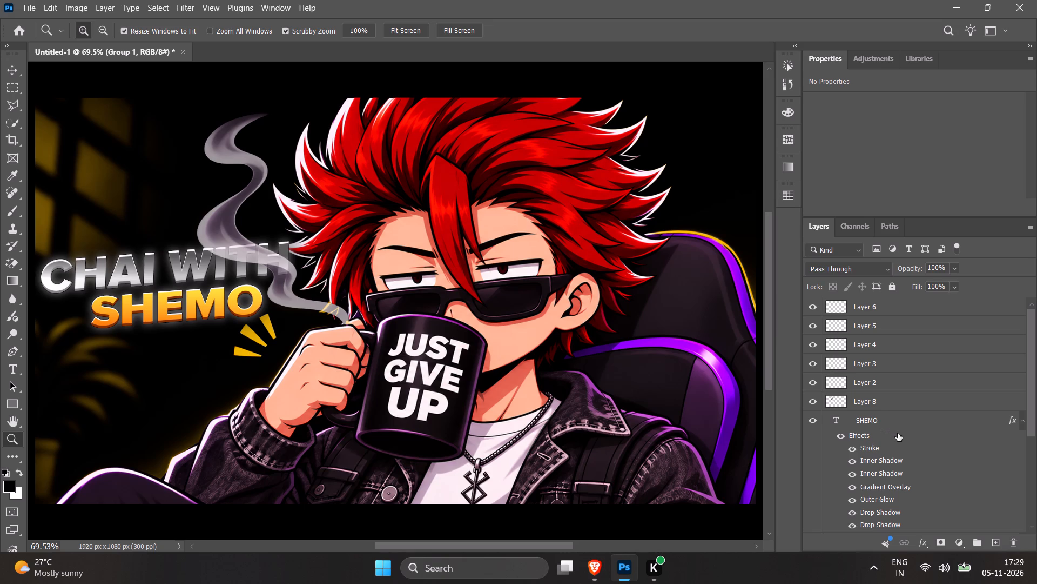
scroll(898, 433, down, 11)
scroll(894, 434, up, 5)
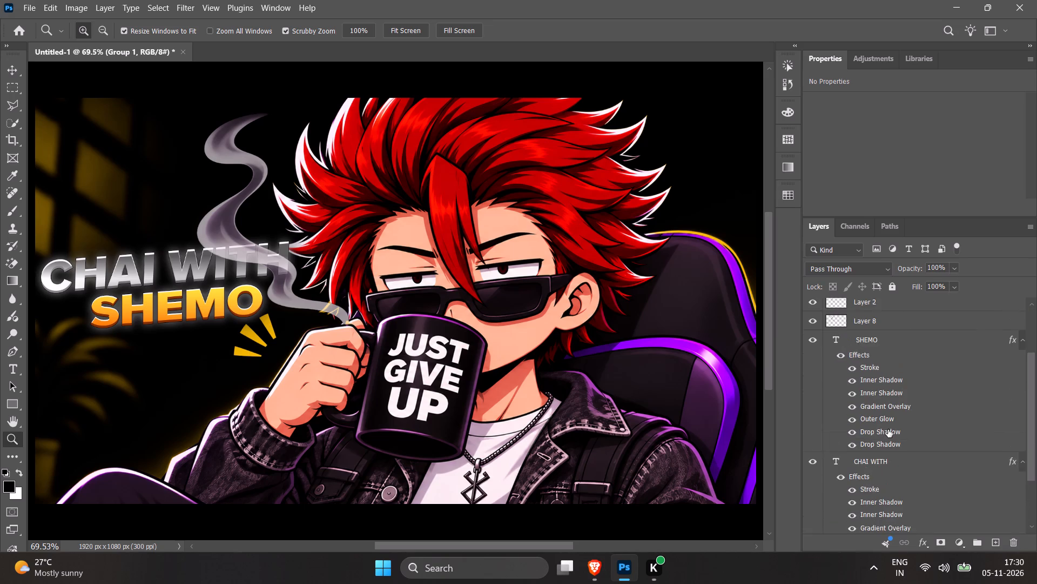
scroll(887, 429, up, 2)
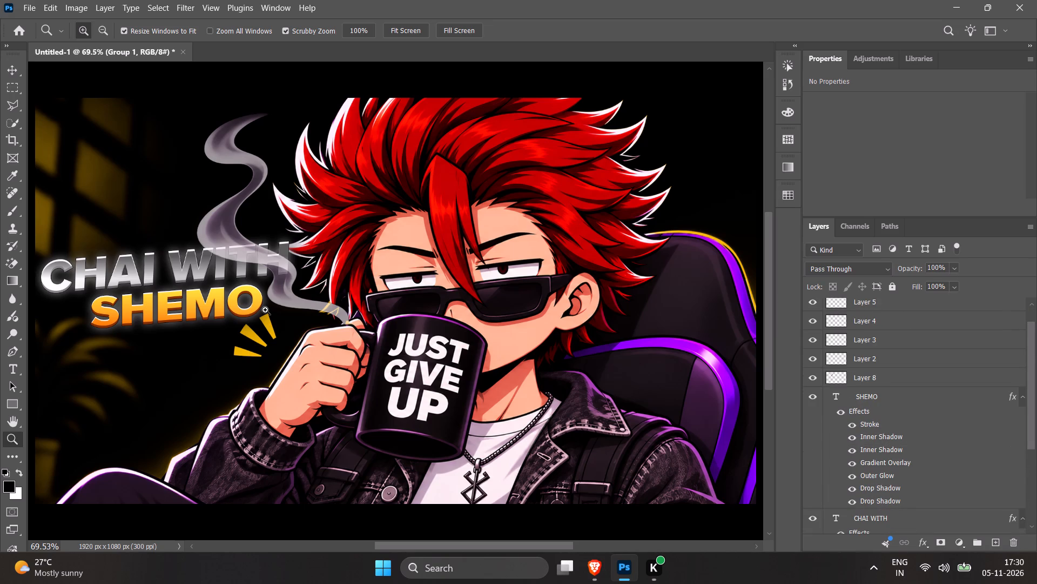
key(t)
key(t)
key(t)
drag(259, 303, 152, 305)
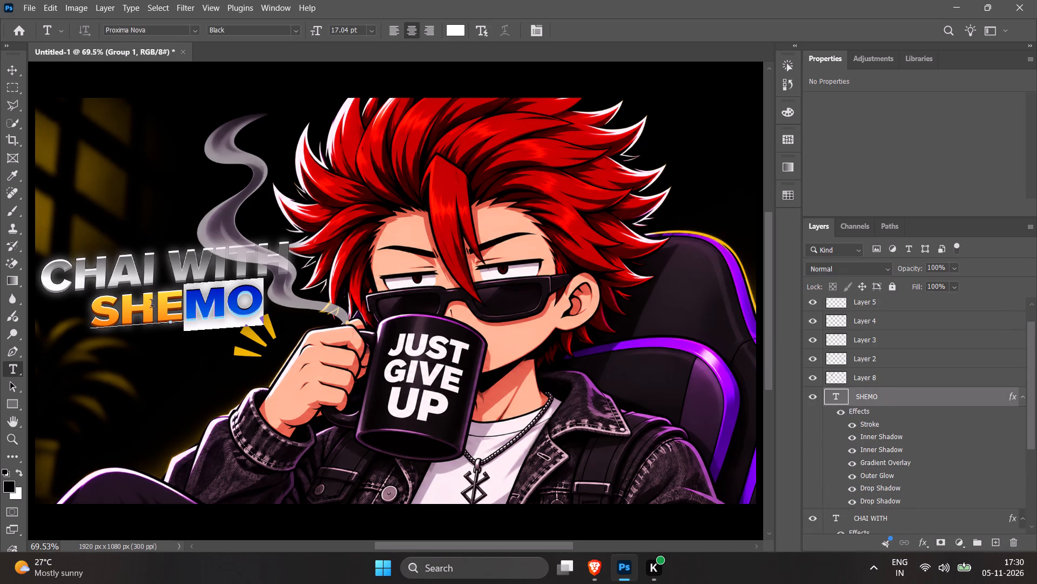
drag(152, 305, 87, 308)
Enlarge the SHEMO and CHAI WITH text layers together to about 132% and move them over the jacket, overlapping the mug's lower part.
click(895, 399)
double_click(907, 397)
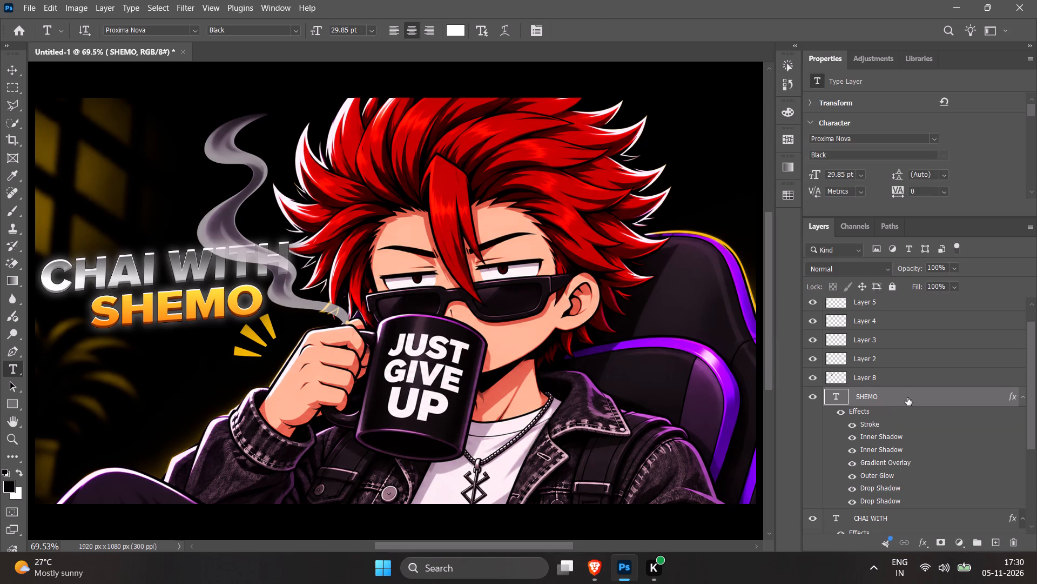
click(955, 243)
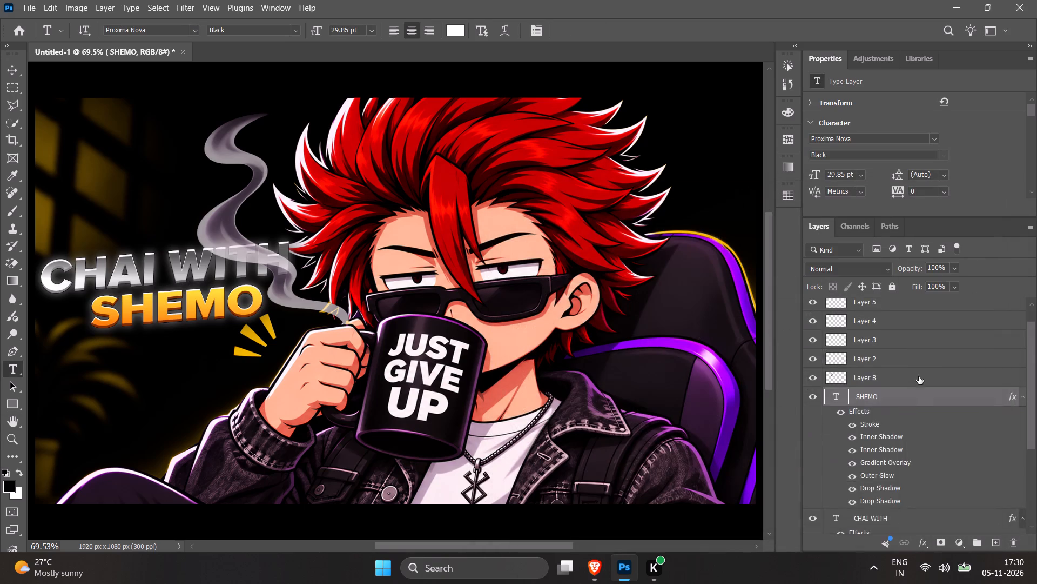
scroll(889, 417, down, 3)
shift+click(902, 461)
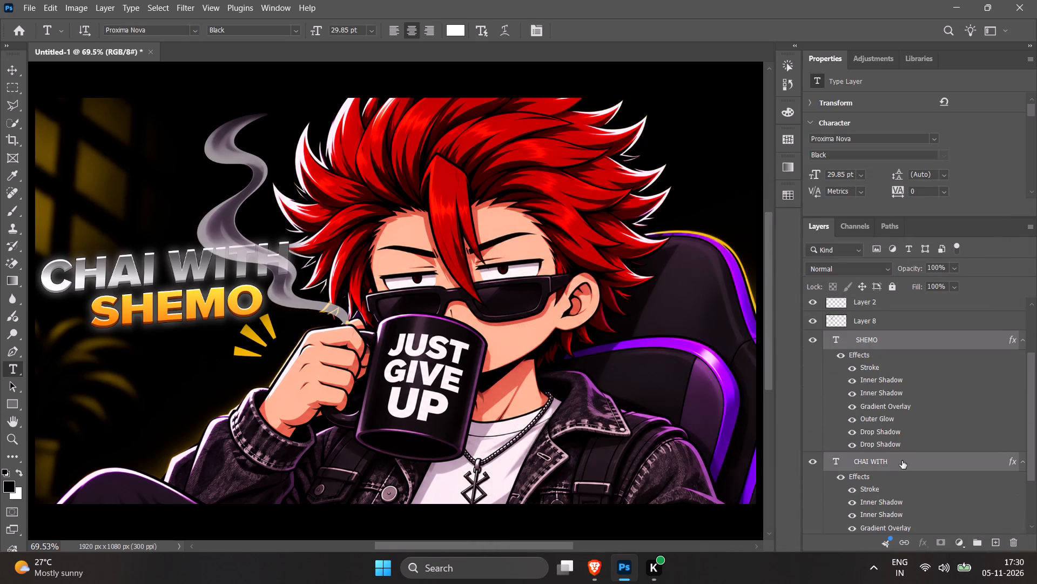
key(ctrl+t)
drag(173, 327, 170, 331)
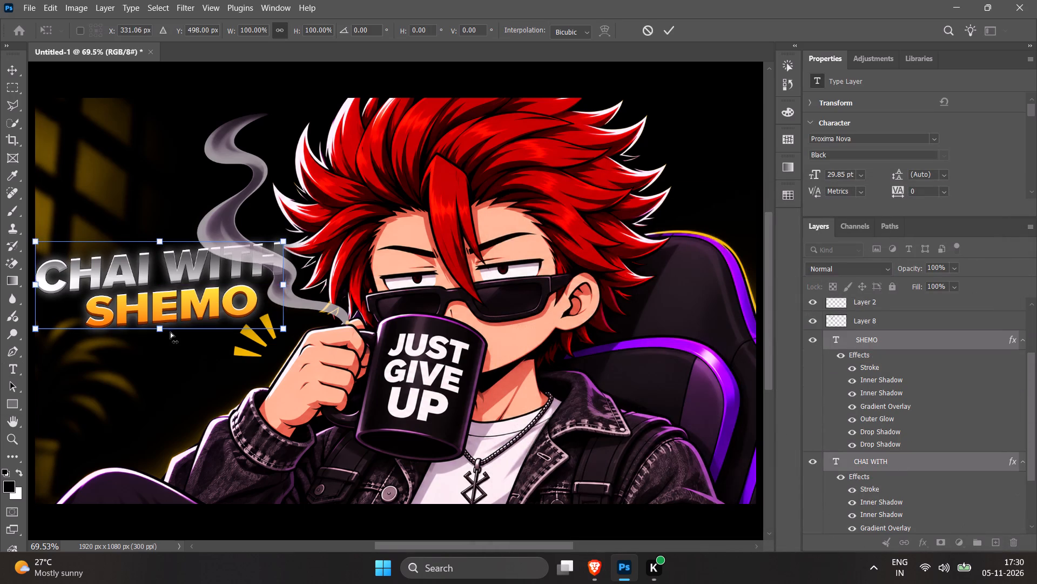
key(ctrl+z)
drag(166, 329, 172, 357)
drag(200, 302, 498, 464)
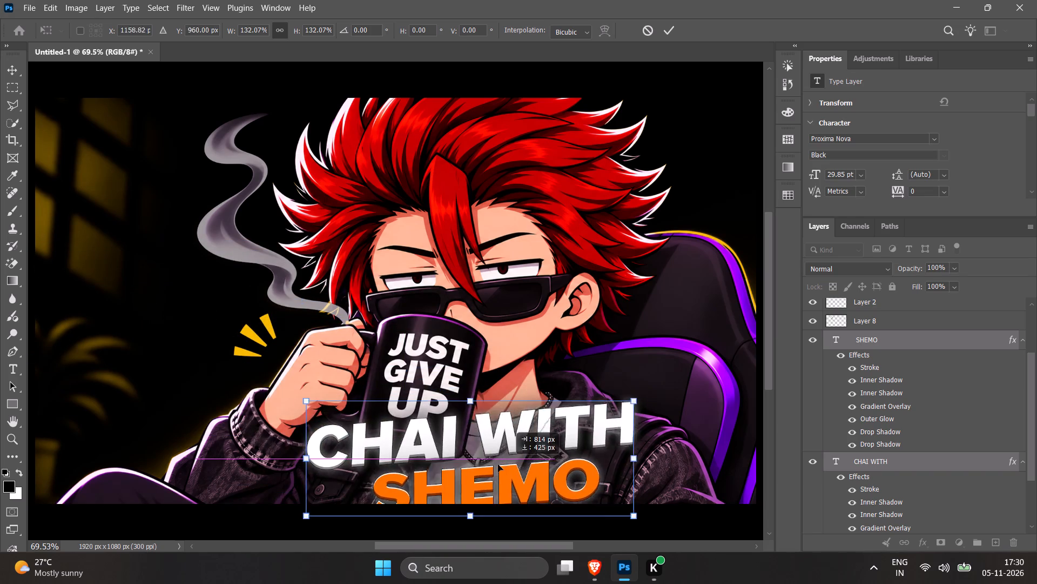
drag(498, 464, 454, 435)
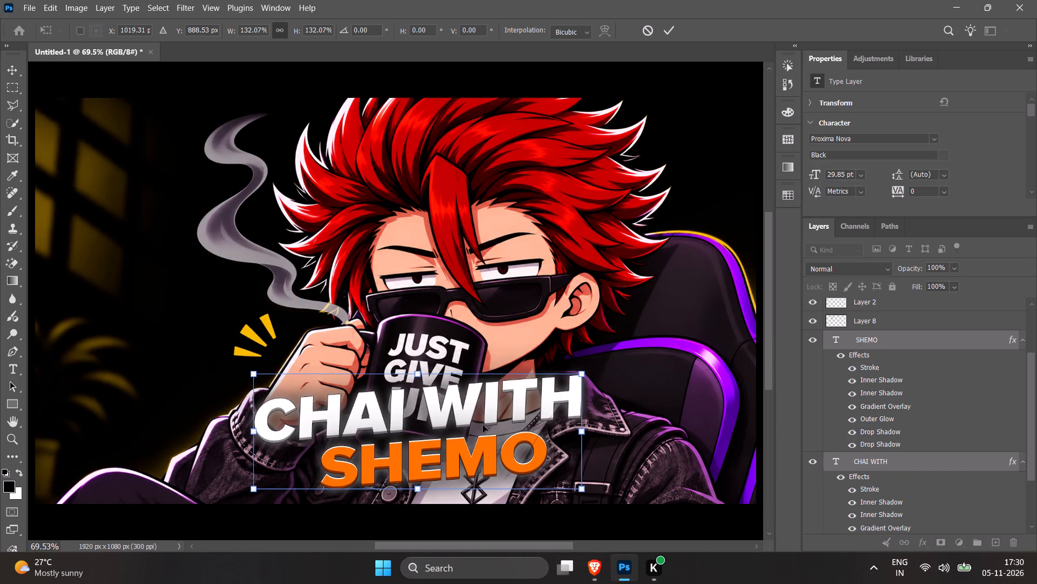
Skew both title lines vertically, lowering their far end until the text runs level, and apply the transform.
ctrl+drag(584, 369, 595, 391)
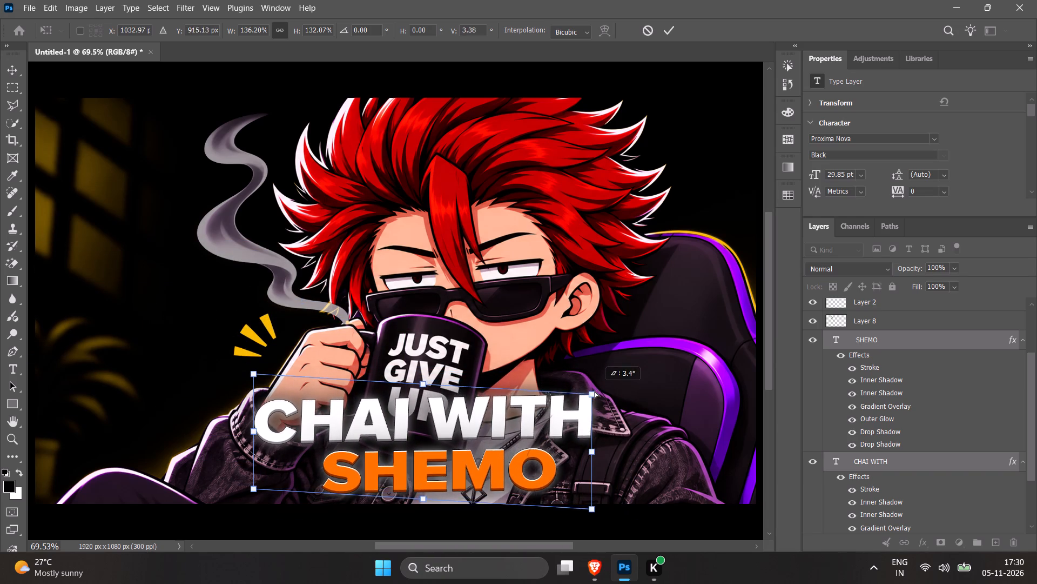
ctrl+drag(595, 391, 595, 397)
click(879, 457)
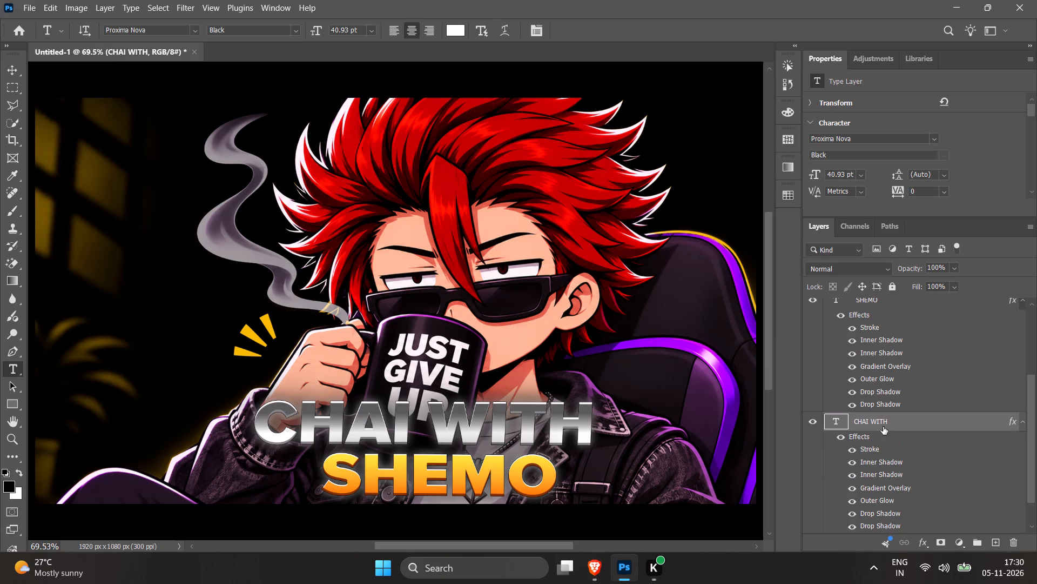
Increase the Gradient Overlay scale on CHAI WITH to about 98% and apply the layer style.
double_click(922, 422)
click(559, 432)
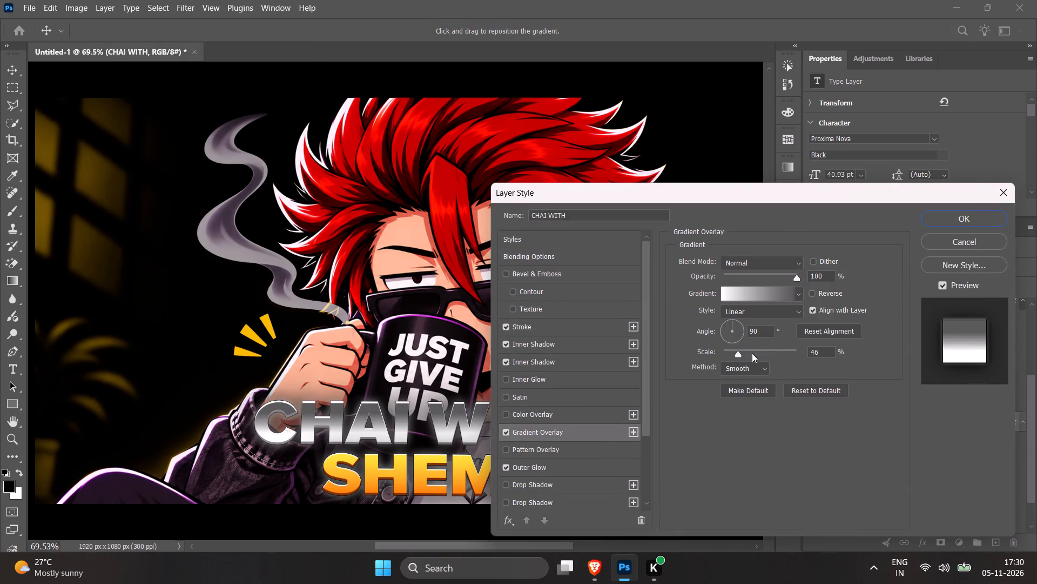
drag(748, 354, 757, 355)
drag(759, 355, 767, 355)
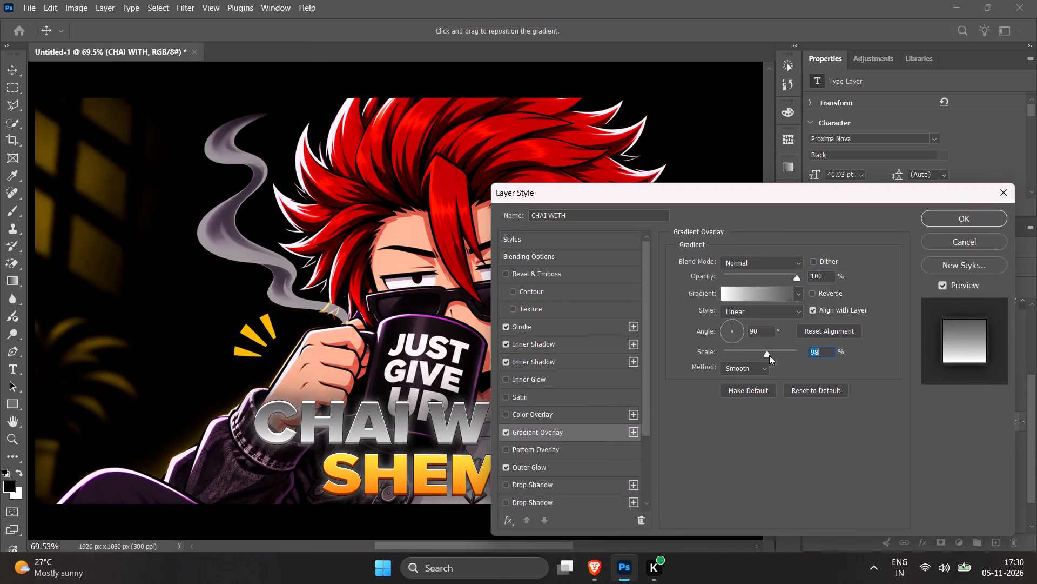
click(771, 355)
click(956, 217)
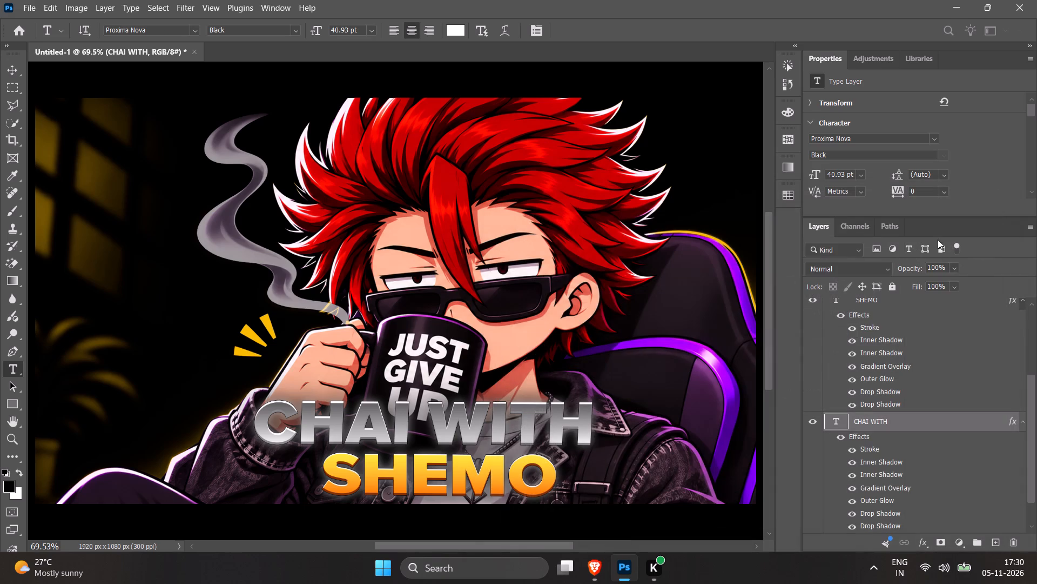
Skew the CHAI WITH and SHEMO layers together vertically by about -2.3°, raising their far end.
scroll(893, 394, up, 3)
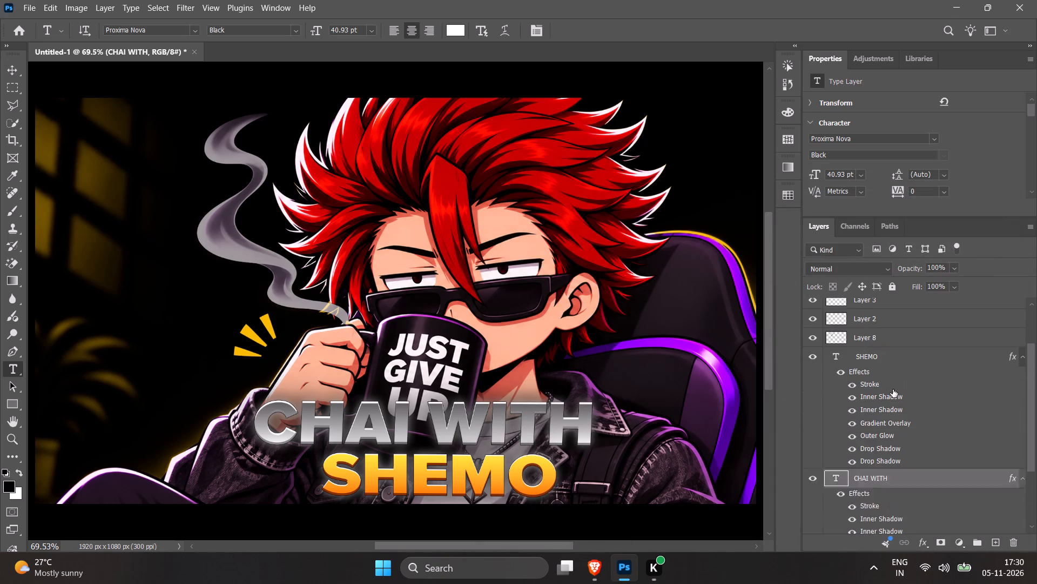
scroll(893, 389, up, 1)
shift+click(913, 370)
key(ctrl+t)
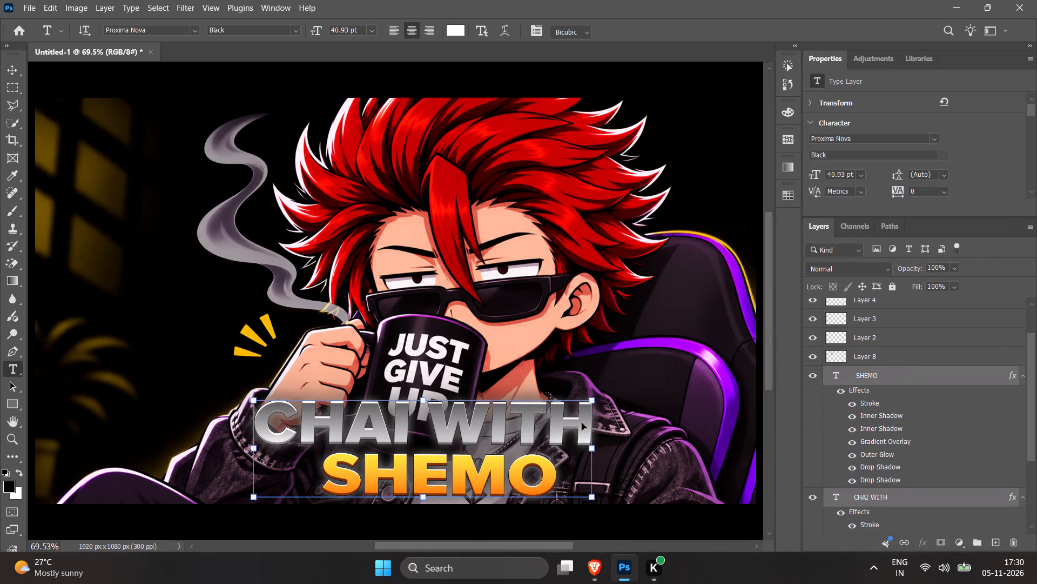
ctrl+drag(590, 397, 591, 391)
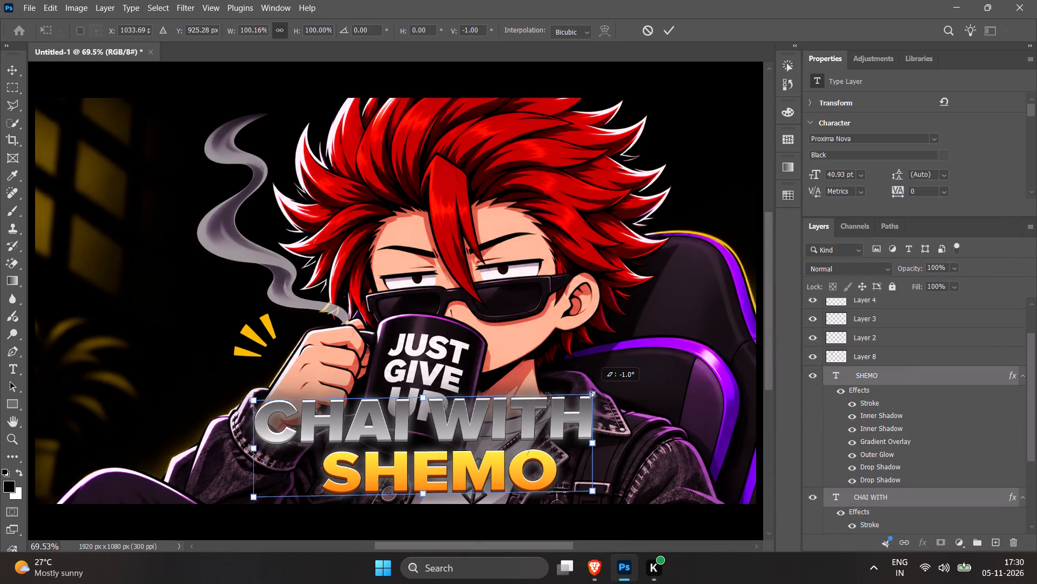
ctrl+drag(591, 391, 591, 389)
ctrl+drag(596, 488, 597, 483)
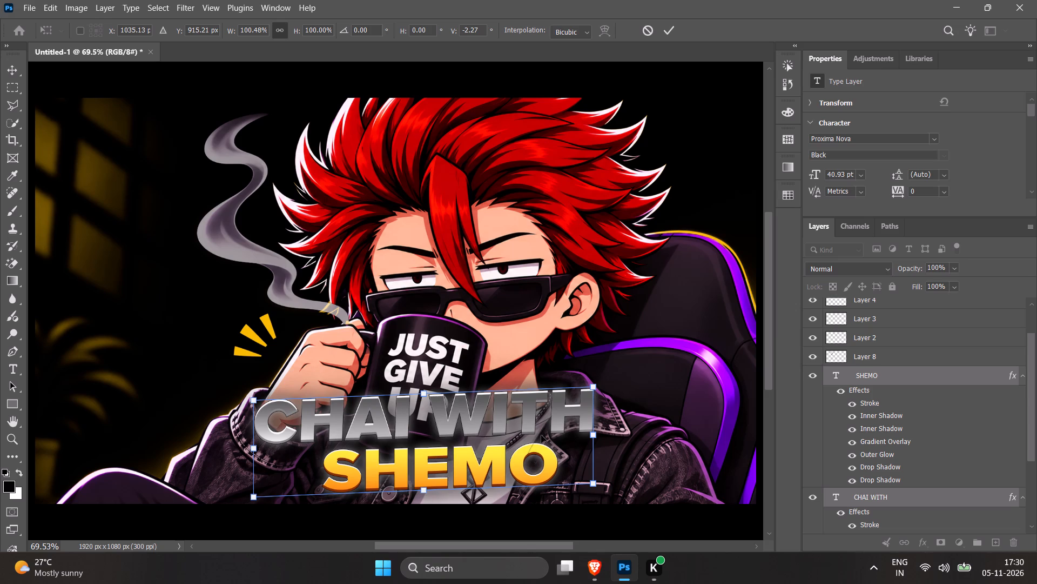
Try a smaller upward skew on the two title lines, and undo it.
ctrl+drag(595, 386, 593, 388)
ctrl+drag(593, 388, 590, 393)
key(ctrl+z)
Set the distance of the white inner shadow on CHAI WITH to 4 px and apply the layer style.
click(920, 494)
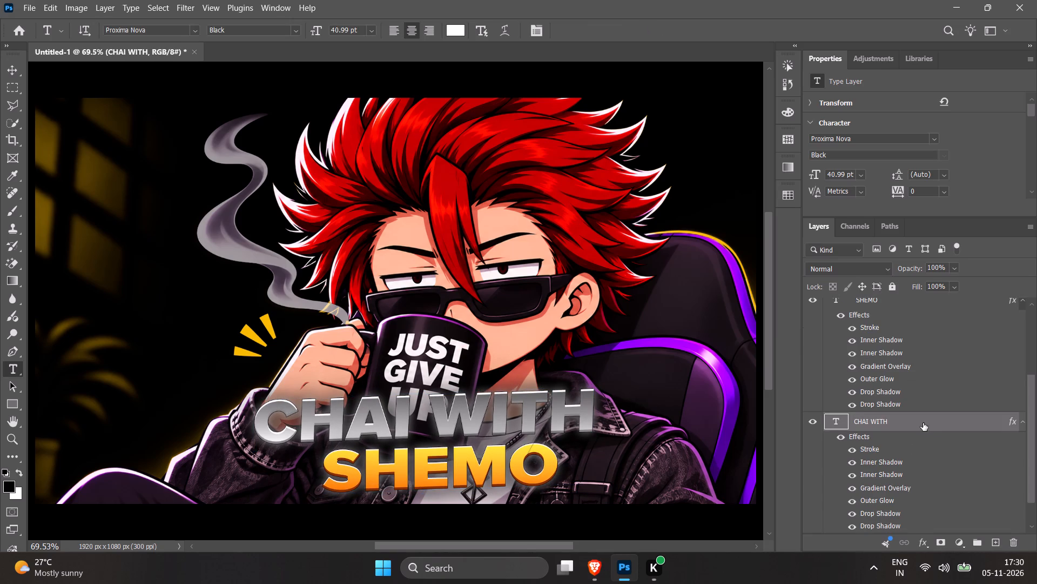
double_click(923, 423)
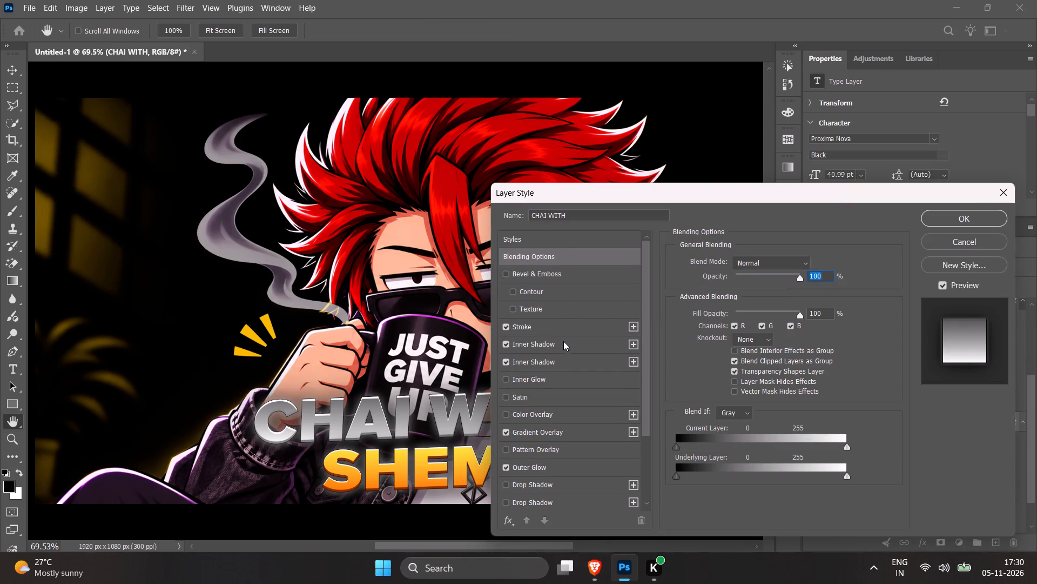
click(564, 344)
click(573, 360)
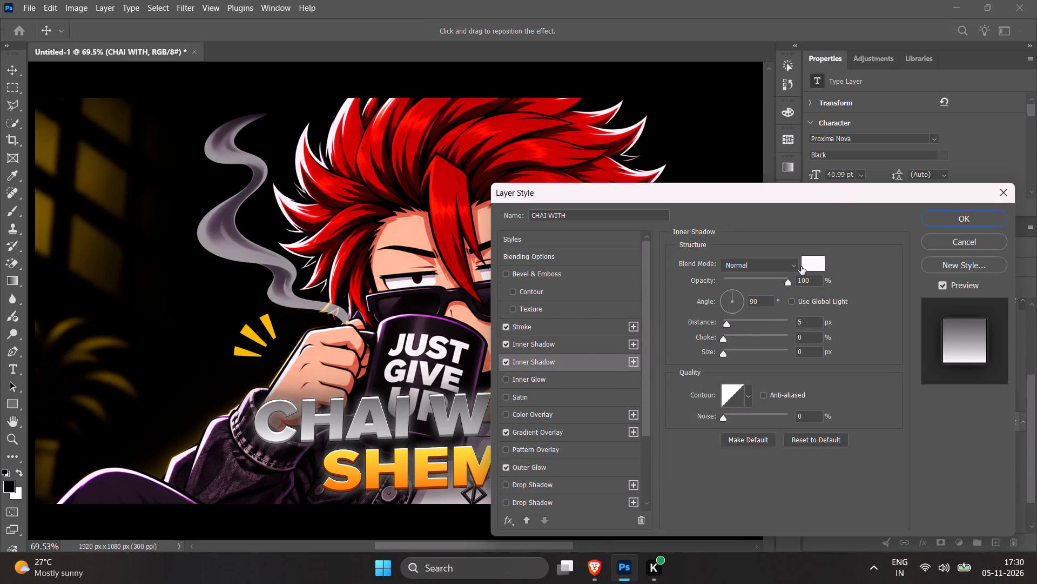
click(805, 264)
click(966, 163)
drag(805, 319, 774, 323)
key(4)
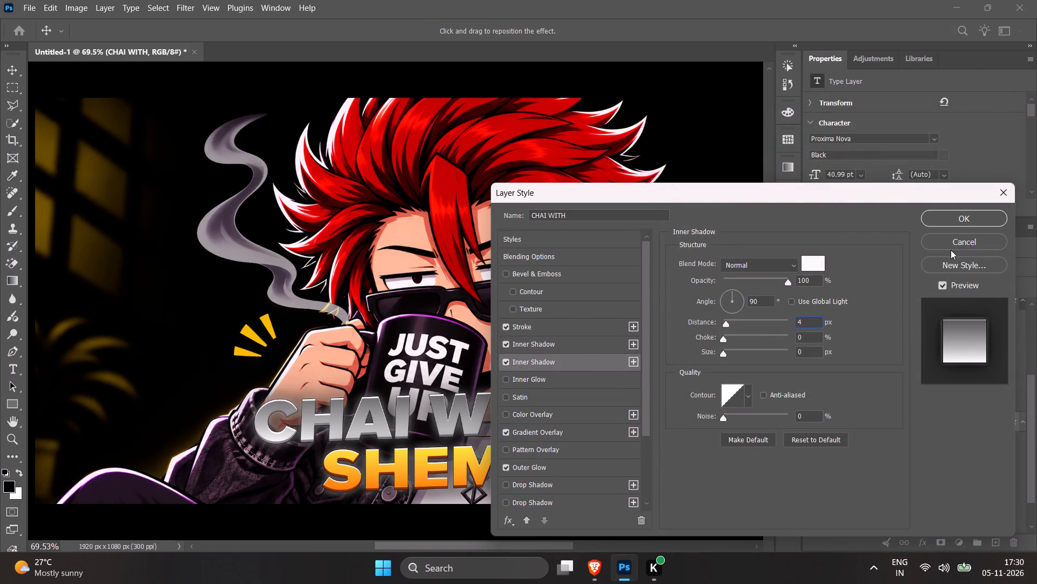
click(953, 223)
Fit the whole artwork on screen to review the enlarged title.
key(z)
key(z)
key(z)
key(z)
key(z)
key(z)
key(z)
key(z)
key(z)
right_click(379, 346)
click(410, 349)
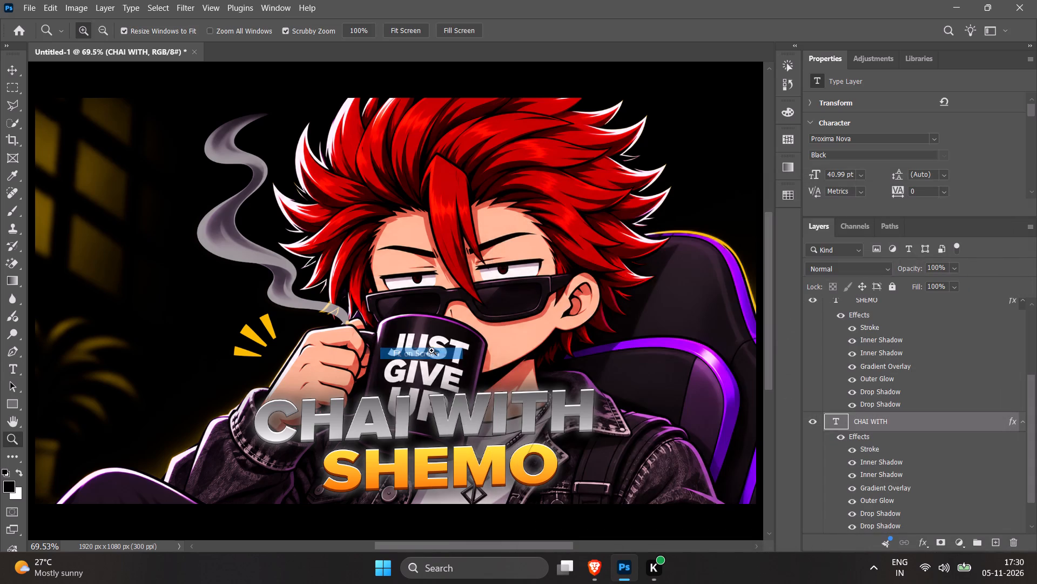
Move the CHAI WITH and SHEMO title lines together down about 30 px.
drag(446, 348, 406, 348)
right_click(428, 349)
click(467, 360)
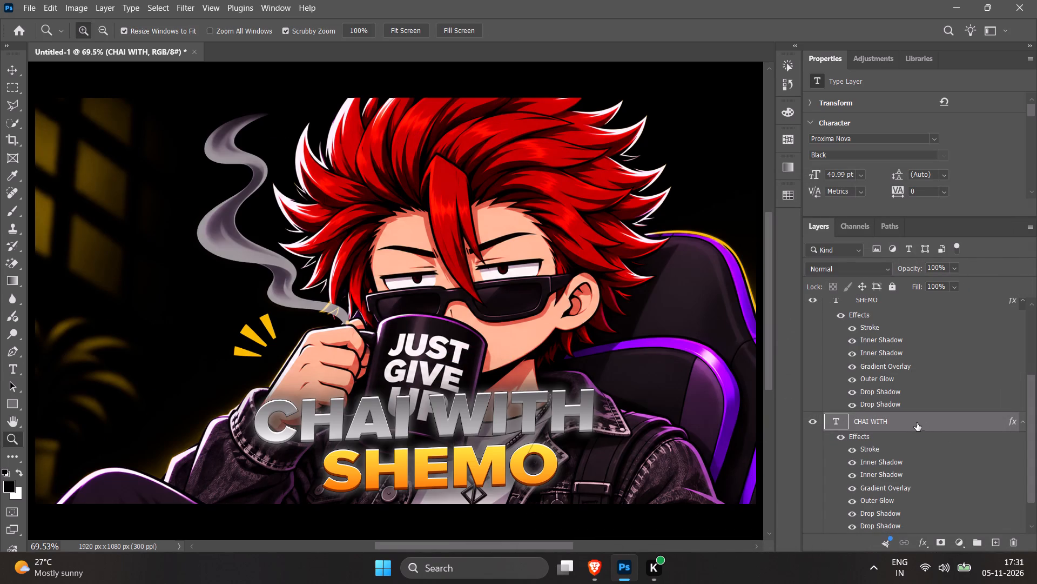
shift+scroll(892, 433, up, 2)
shift+click(887, 415)
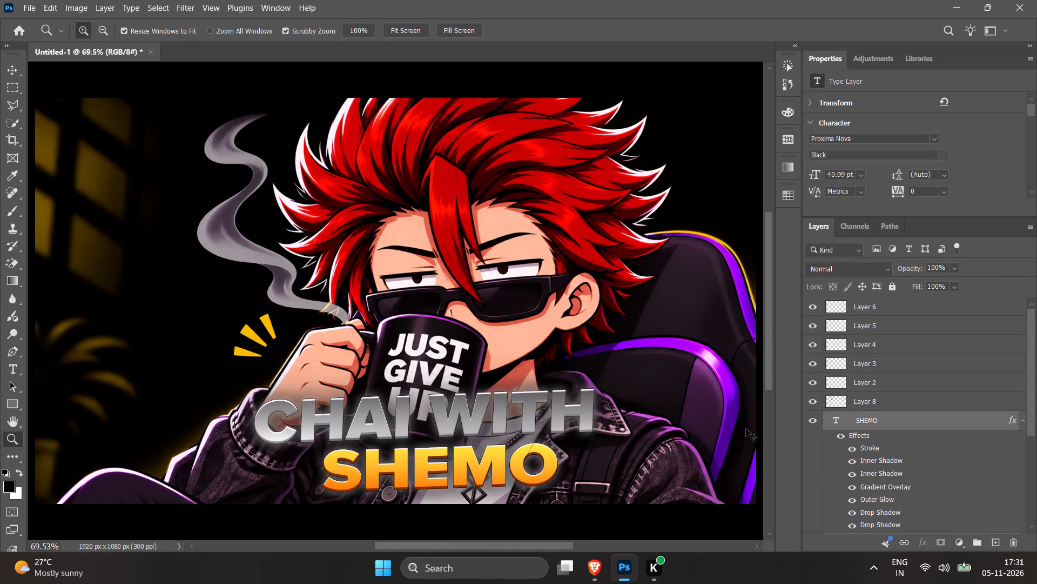
key(ctrl+t)
drag(466, 422, 466, 431)
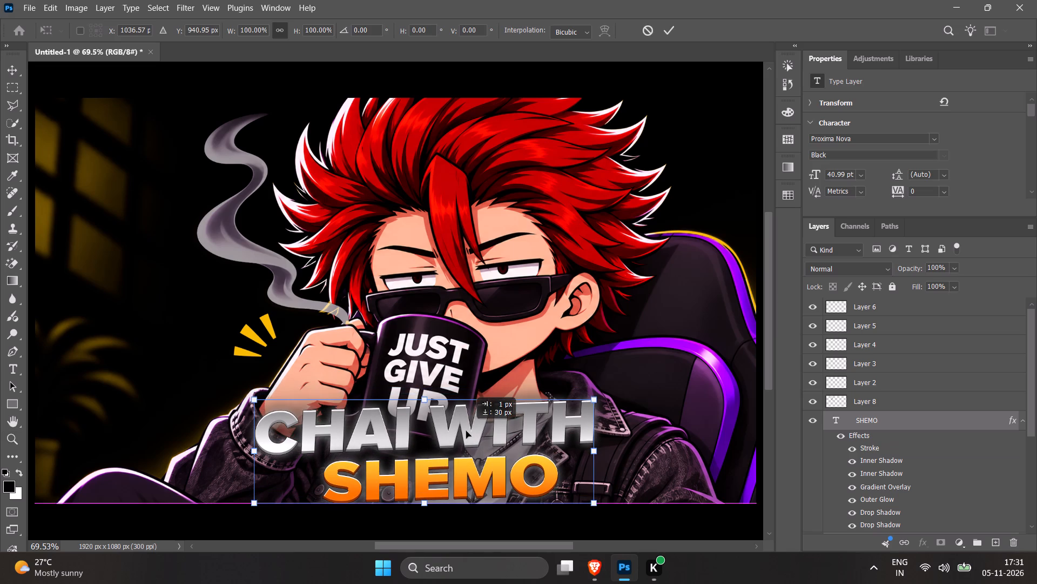
drag(466, 431, 466, 432)
click(894, 425)
Zoom out and refit the whole artwork on screen to review the position of the lowered title.
key(z)
key(z)
key(z)
key(z)
key(z)
right_click(527, 376)
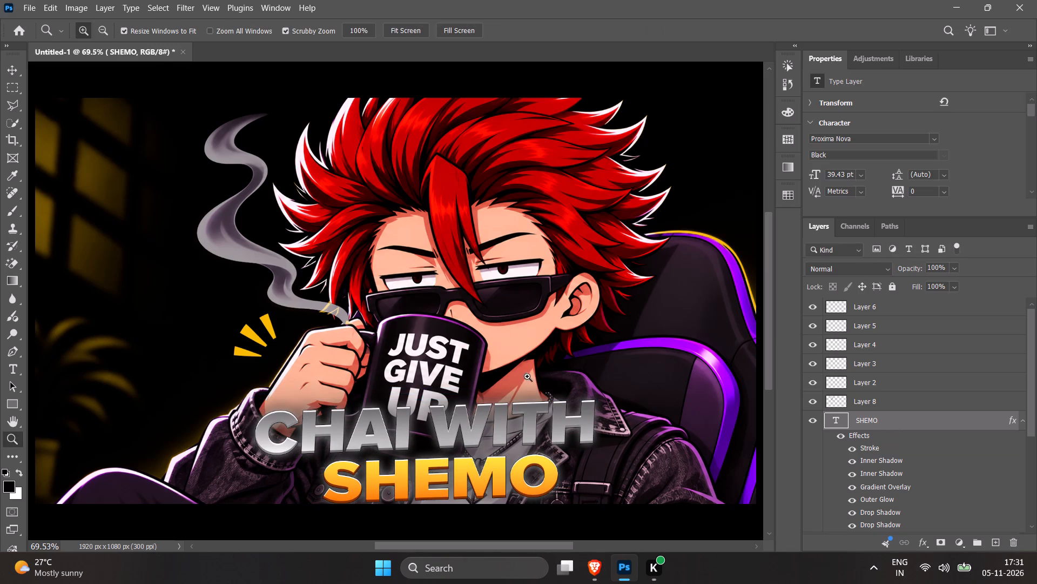
click(556, 383)
drag(574, 379, 529, 378)
right_click(526, 378)
click(545, 380)
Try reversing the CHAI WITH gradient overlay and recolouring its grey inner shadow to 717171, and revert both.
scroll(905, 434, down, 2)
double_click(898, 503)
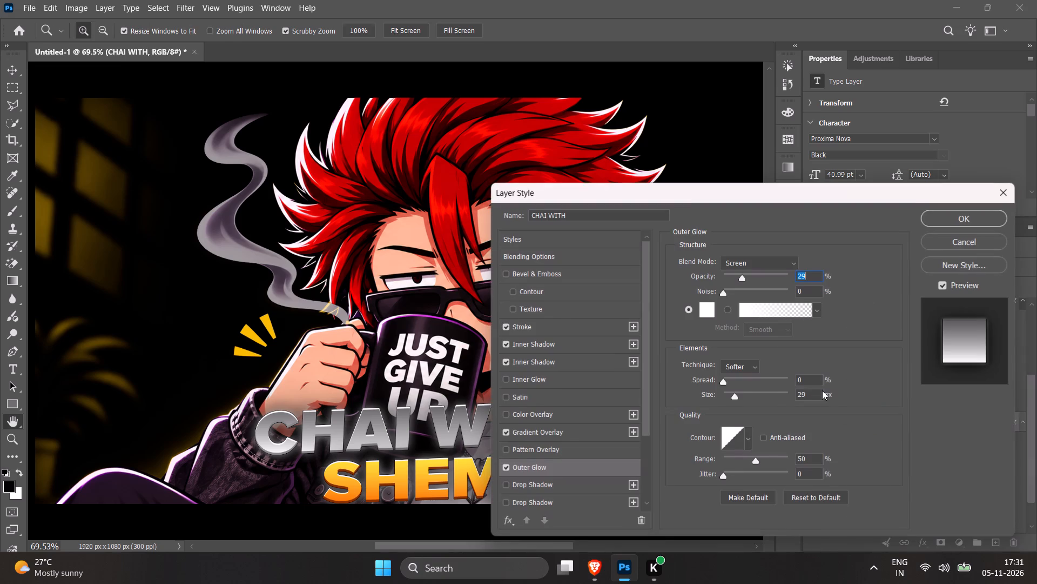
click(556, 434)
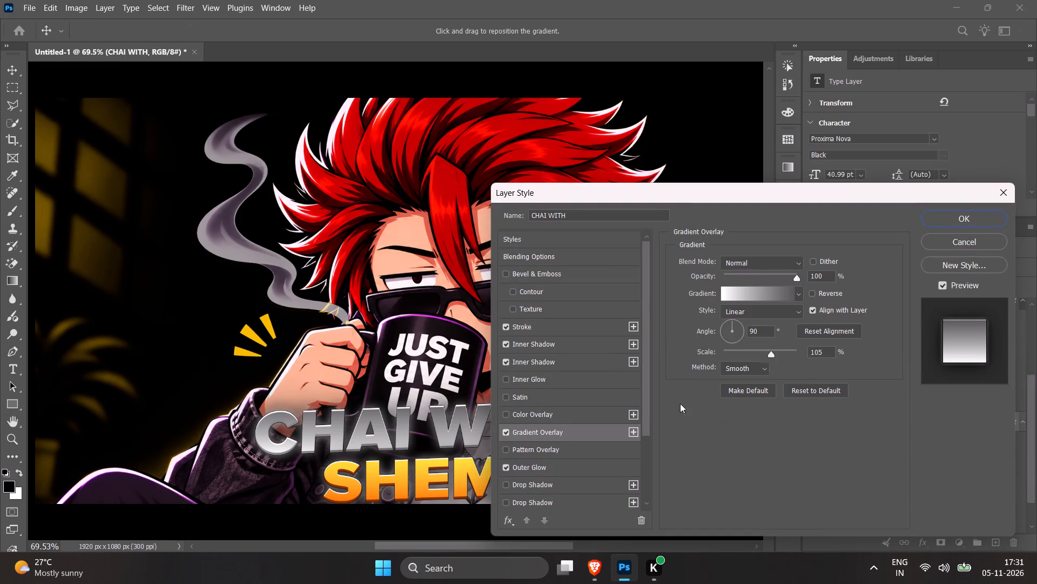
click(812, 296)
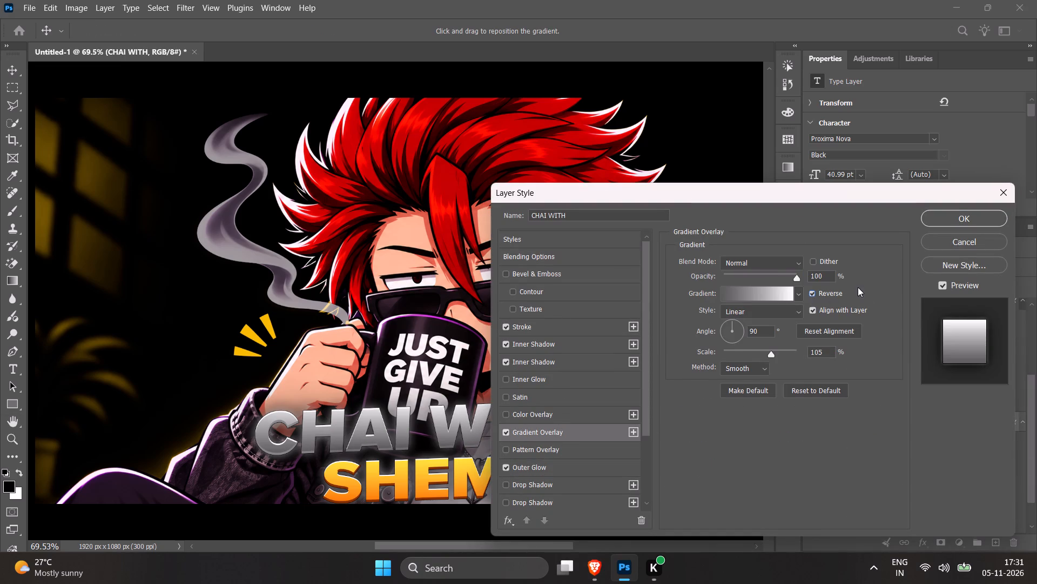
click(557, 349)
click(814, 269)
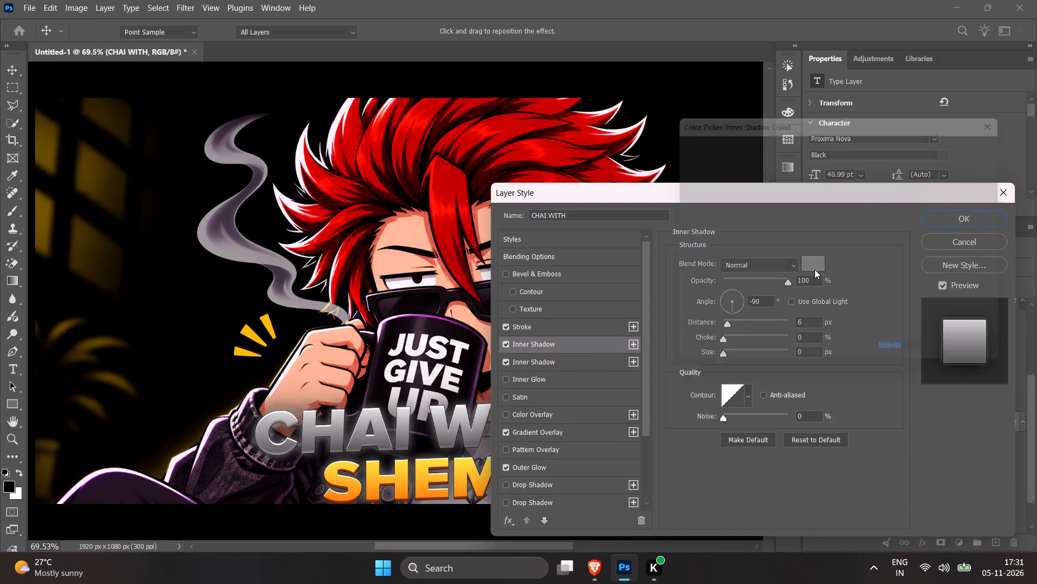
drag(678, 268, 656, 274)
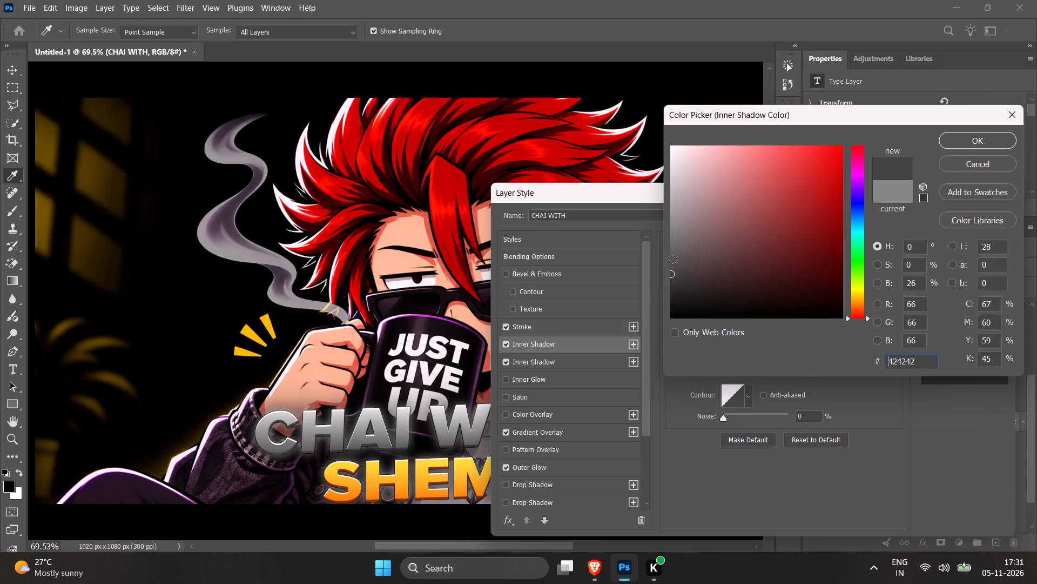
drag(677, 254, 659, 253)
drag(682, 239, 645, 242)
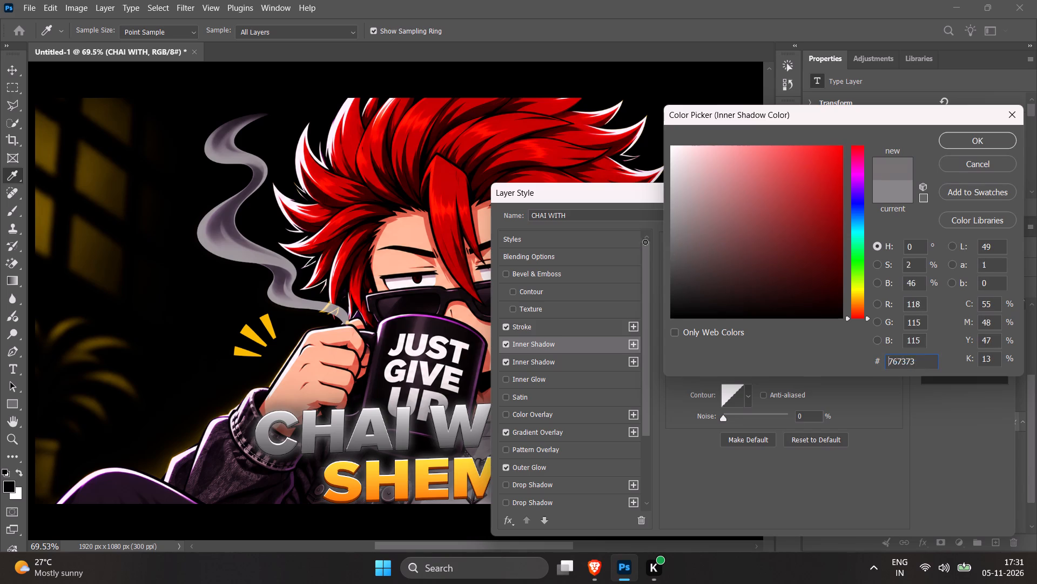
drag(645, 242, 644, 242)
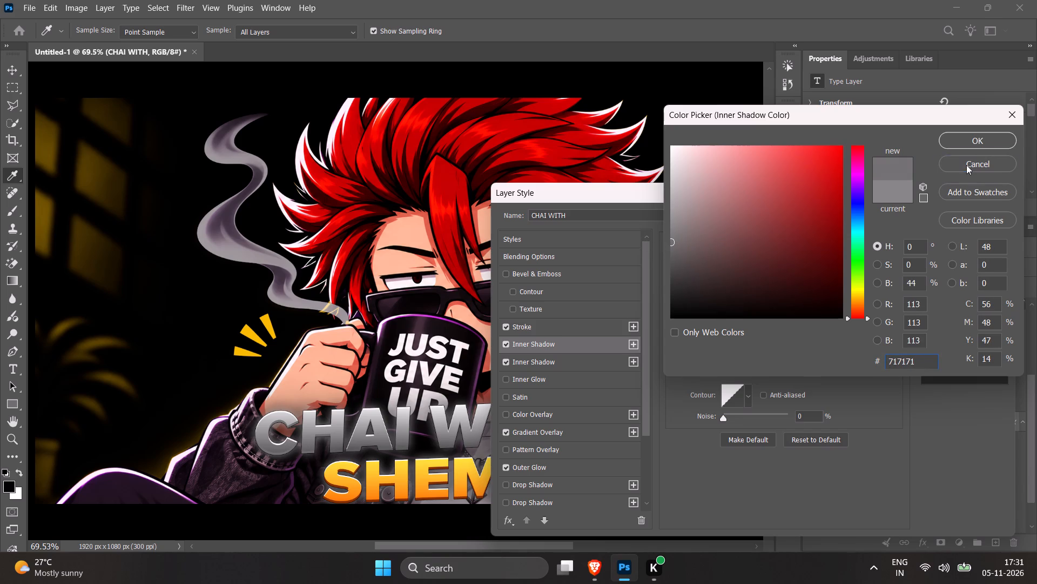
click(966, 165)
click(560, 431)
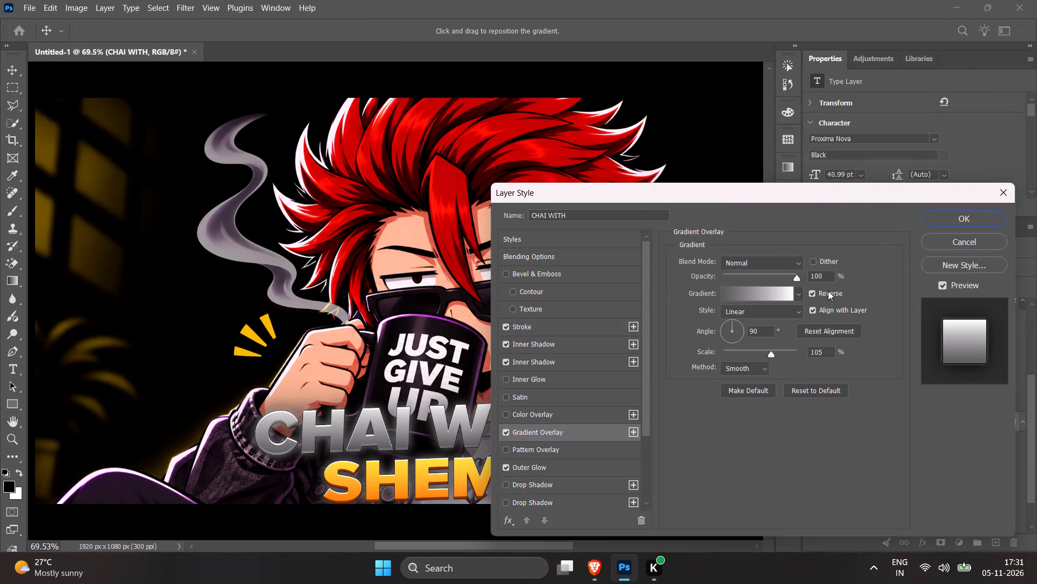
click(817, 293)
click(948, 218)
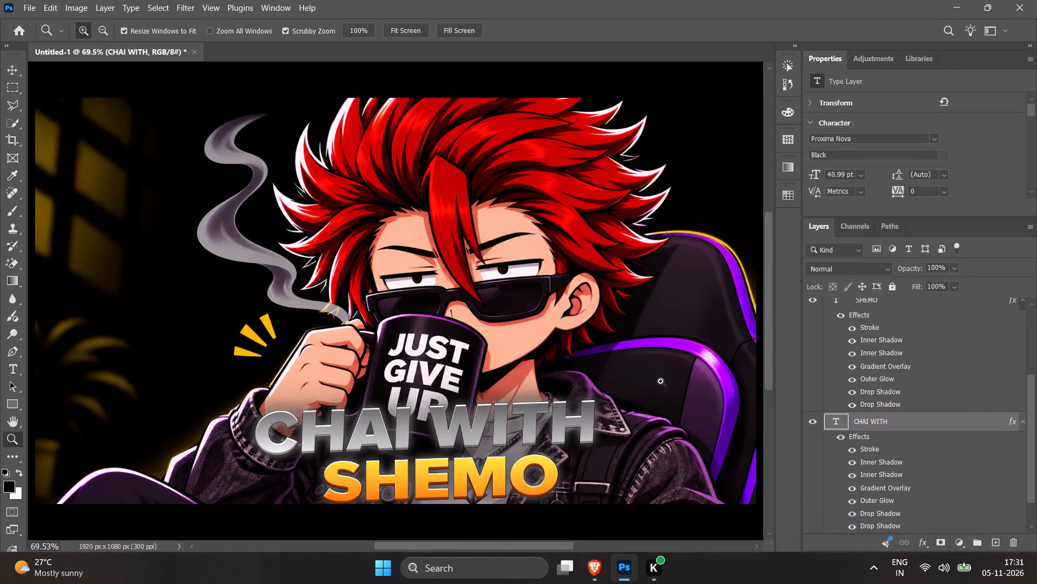
Zoom out and refit the whole artwork on screen to review the title's styling.
key(z)
key(z)
key(z)
right_click(573, 388)
click(595, 391)
drag(597, 390, 567, 390)
right_click(572, 389)
click(607, 395)
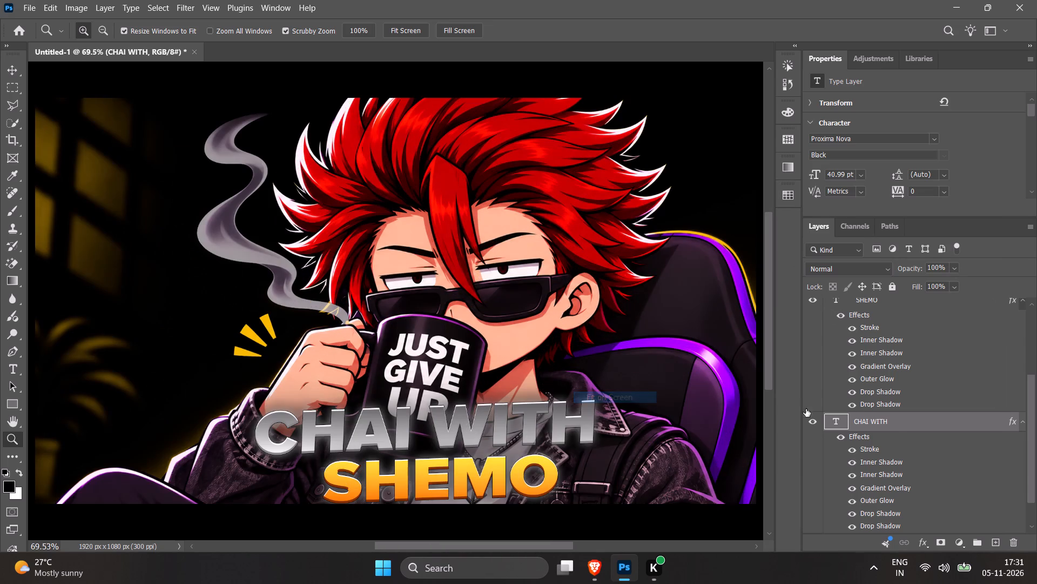
Nudge the CHAI WITH and SHEMO title lines together up 10 px.
shift+click(889, 306)
key(ctrl+t)
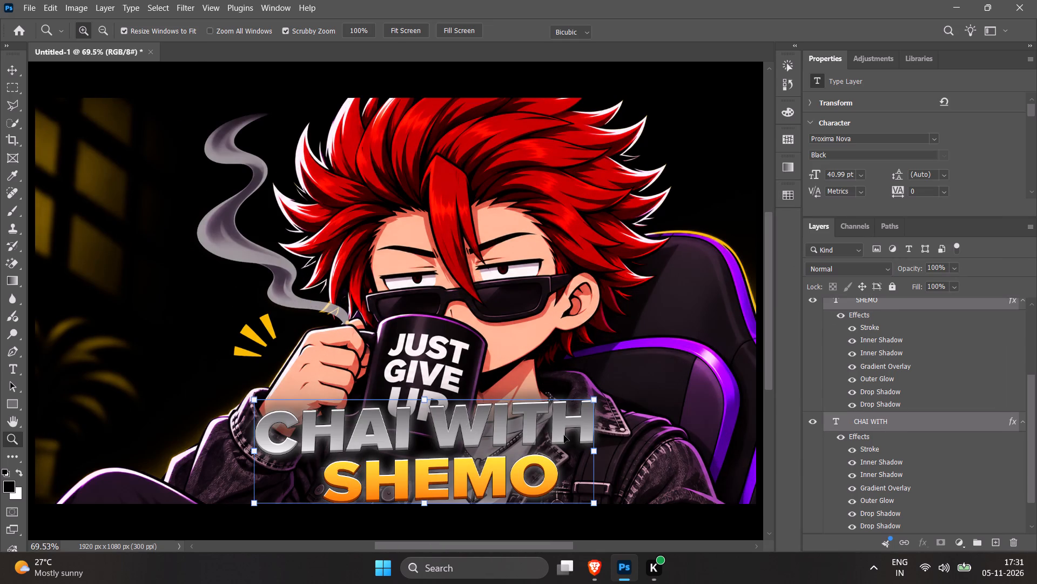
key(shift+Up)
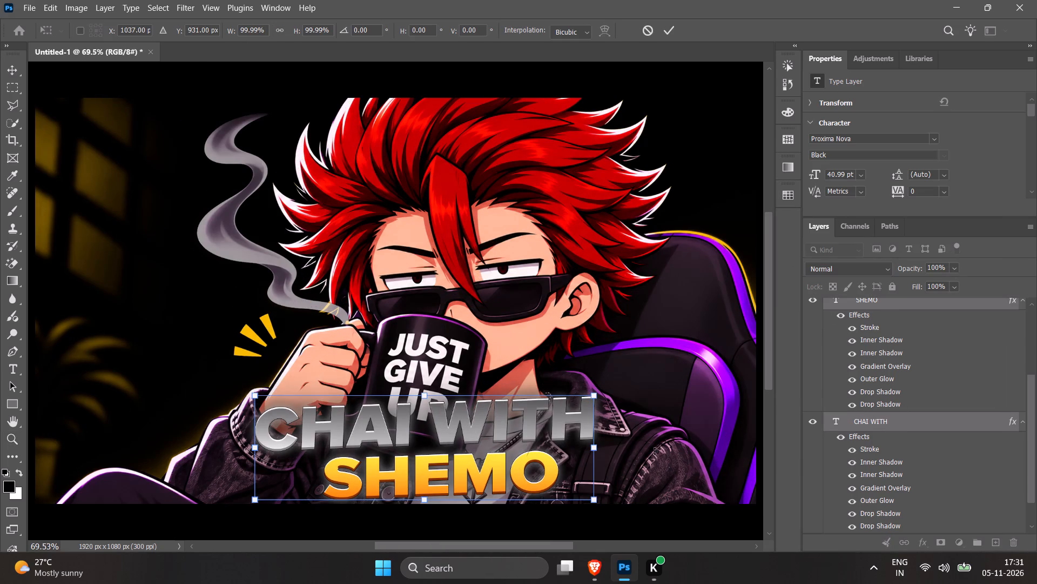
click(899, 419)
key(z)
right_click(433, 374)
click(486, 378)
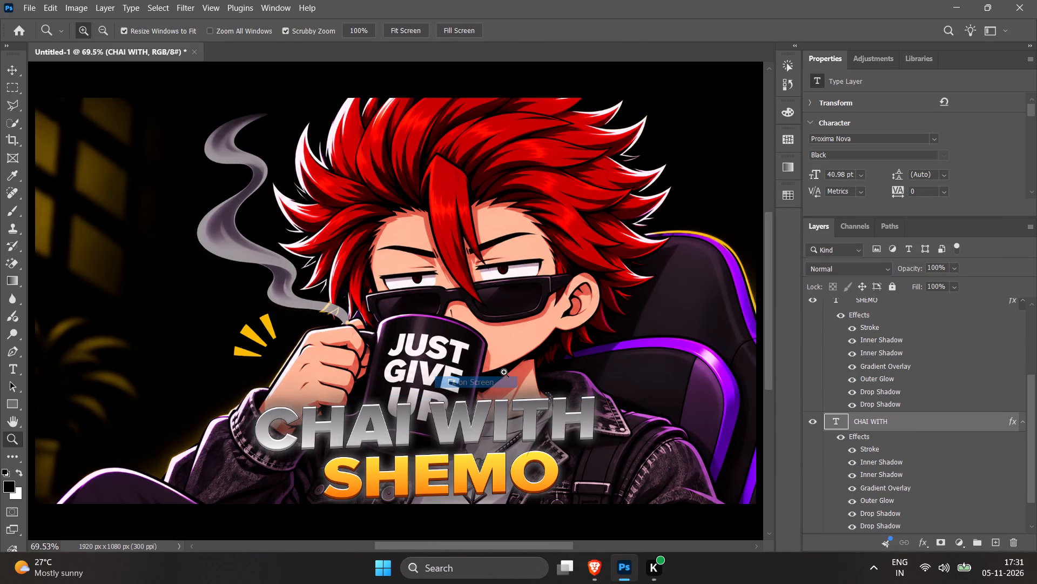
drag(504, 371, 442, 374)
right_click(488, 371)
click(517, 374)
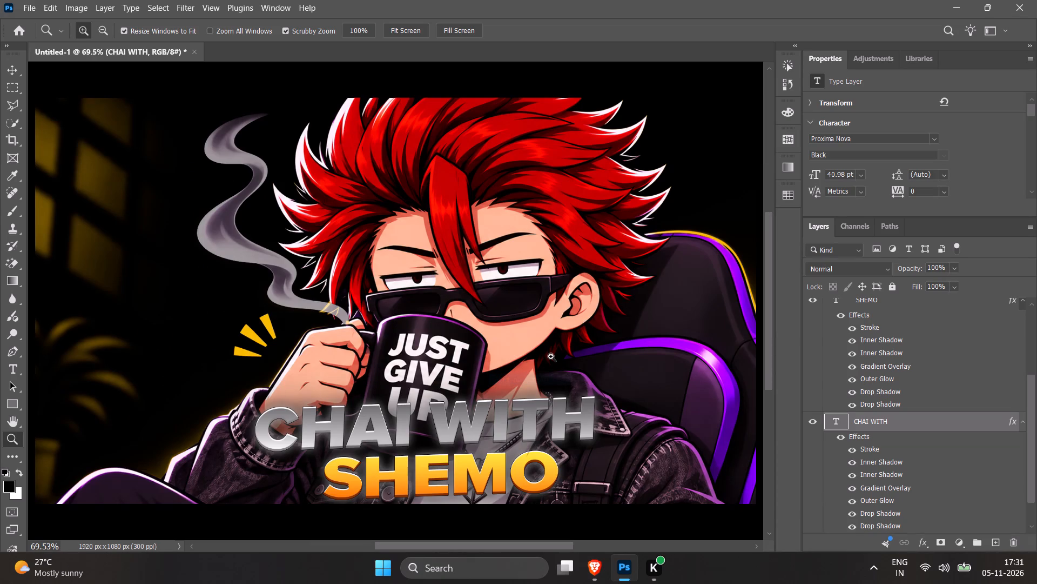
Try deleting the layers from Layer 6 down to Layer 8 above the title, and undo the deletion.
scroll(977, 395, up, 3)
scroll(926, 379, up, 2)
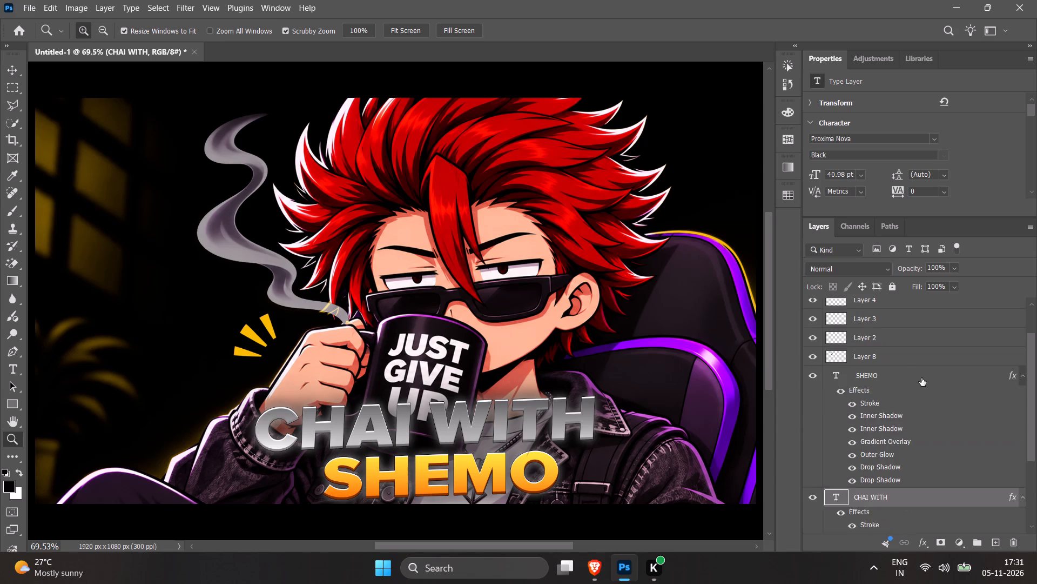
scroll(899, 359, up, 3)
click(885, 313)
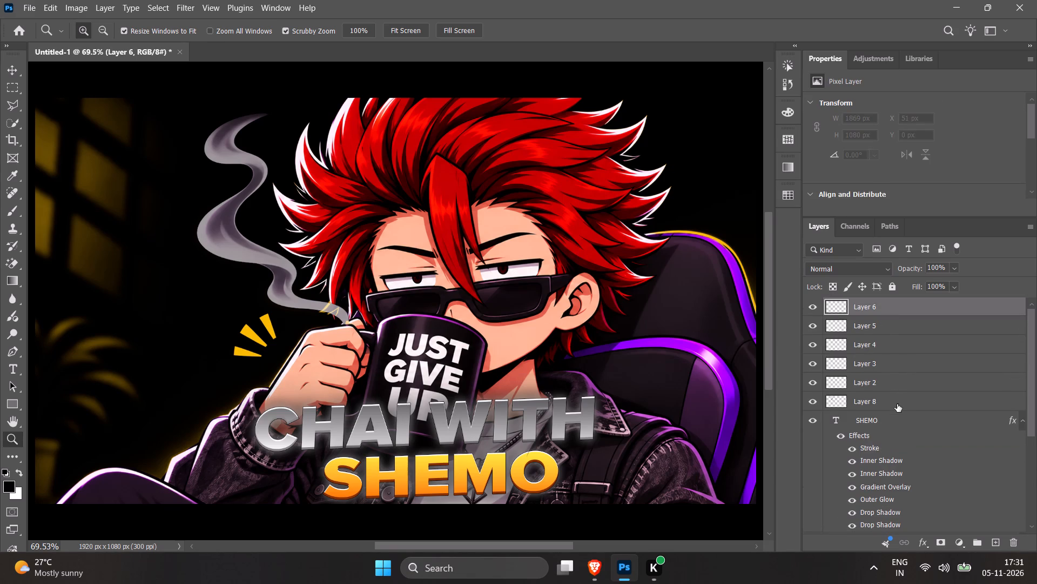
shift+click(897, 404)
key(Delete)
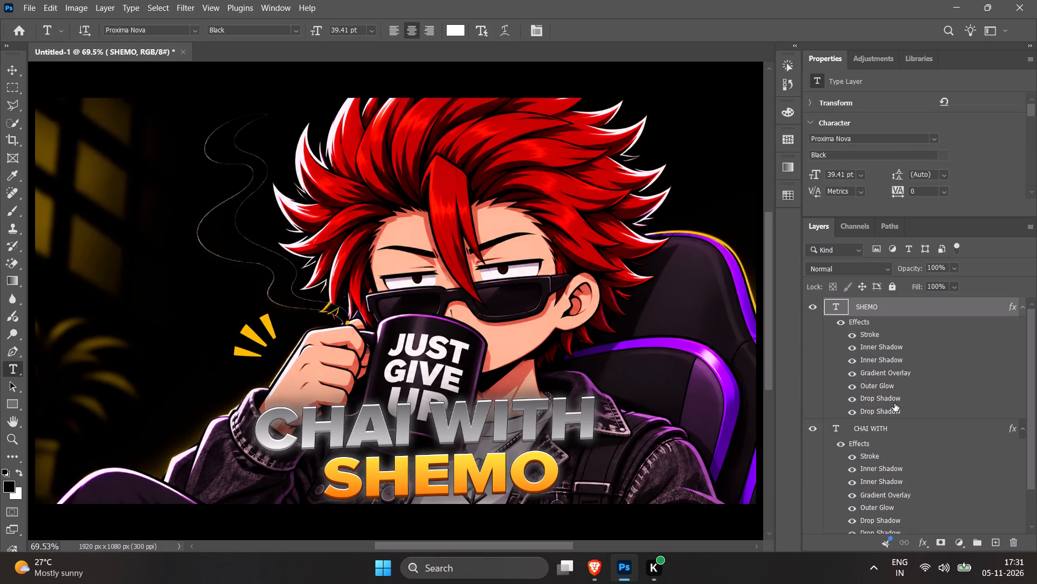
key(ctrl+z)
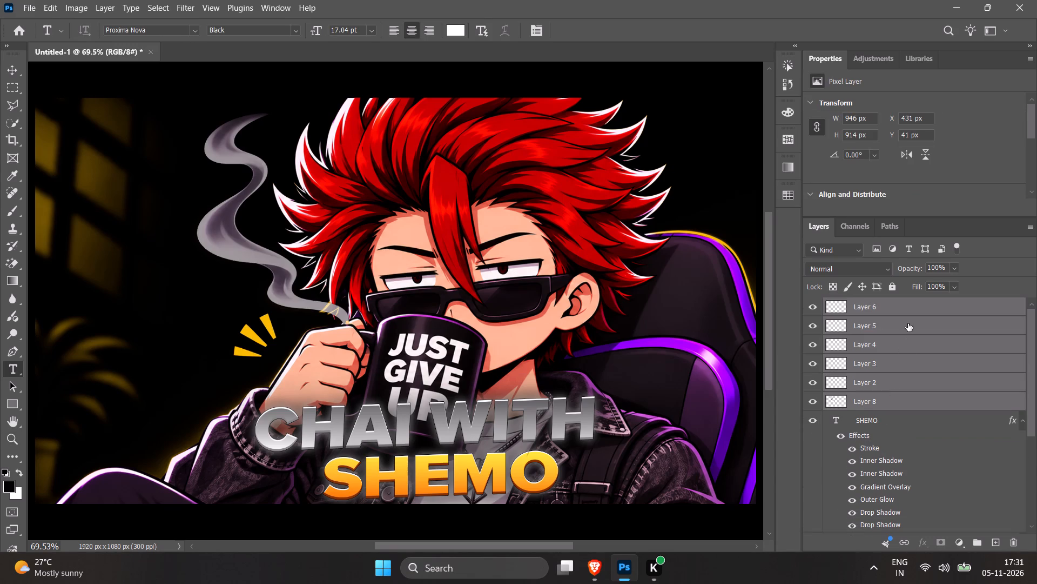
Select all layers from Group 1 up to Layer 6 and stamp the visible artwork into the top layer.
click(908, 323)
scroll(913, 357, down, 20)
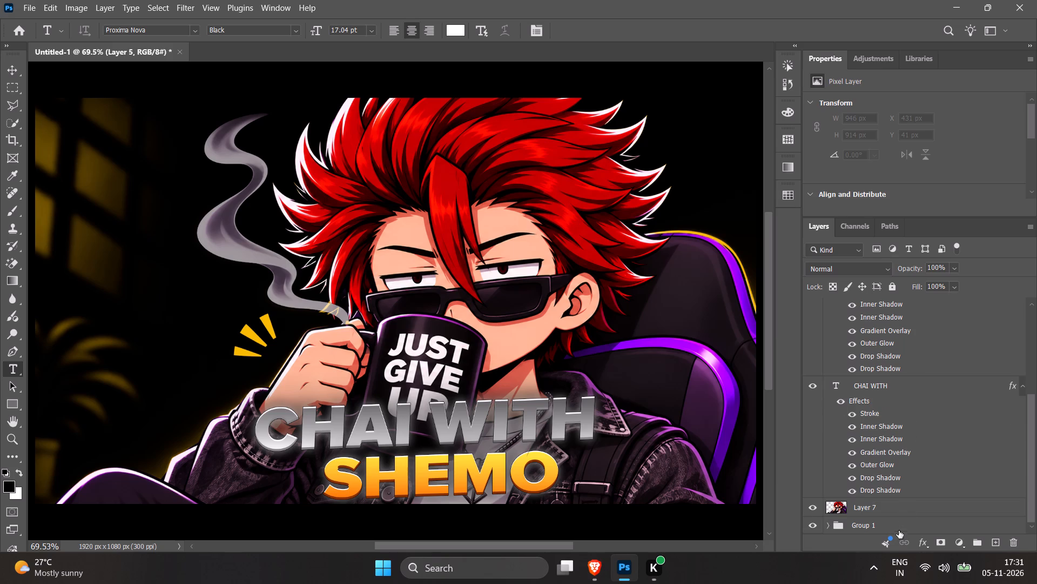
click(906, 526)
scroll(910, 521, up, 12)
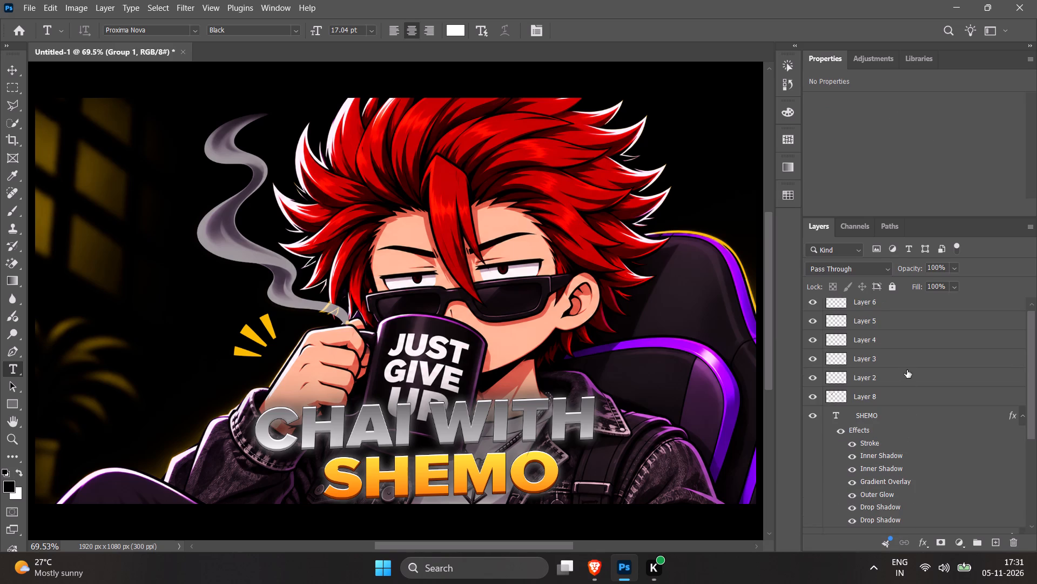
shift+click(909, 310)
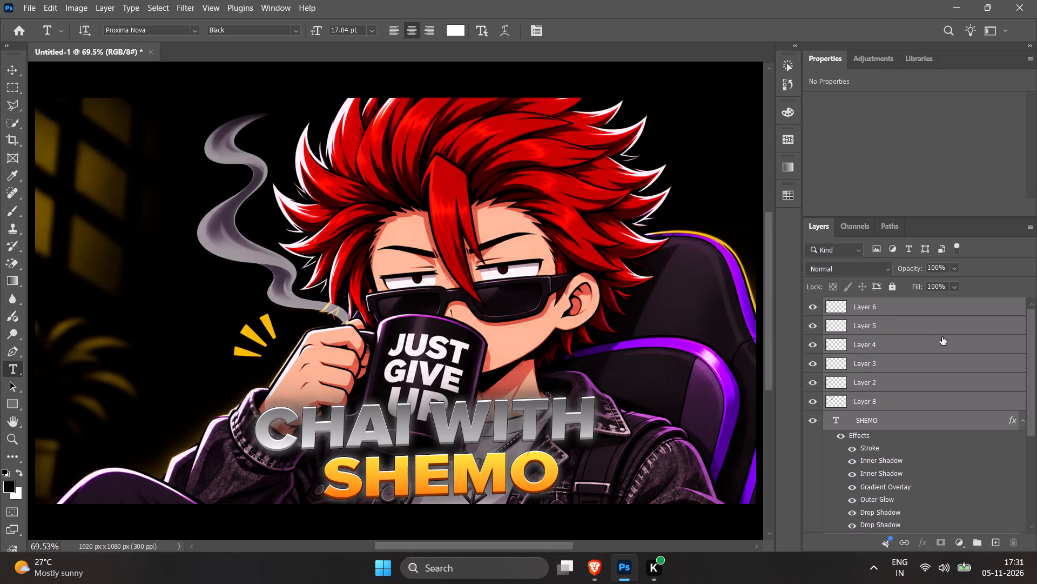
key(ctrl+alt+shift+e)
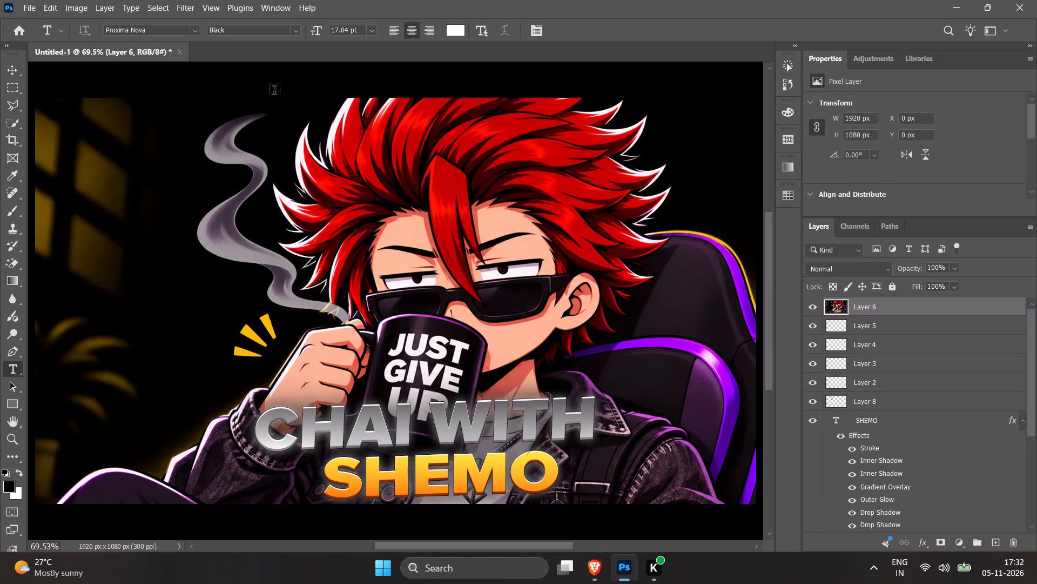
In the Camera Raw Filter, set Layer 6's Exposure to +0.10, Contrast +12, Shadows +8, Whites -12 and Blacks +8.
click(184, 4)
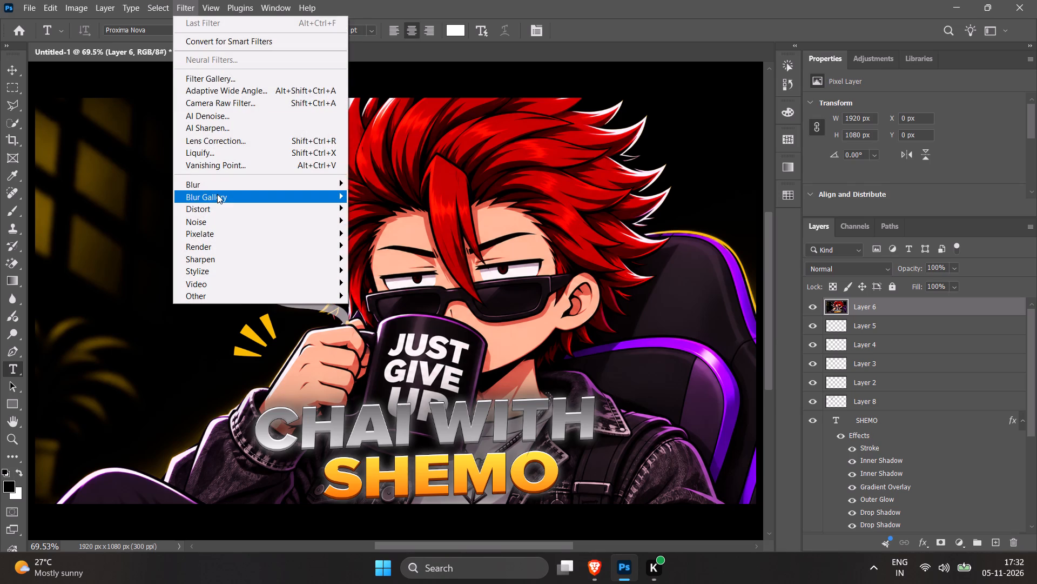
click(231, 106)
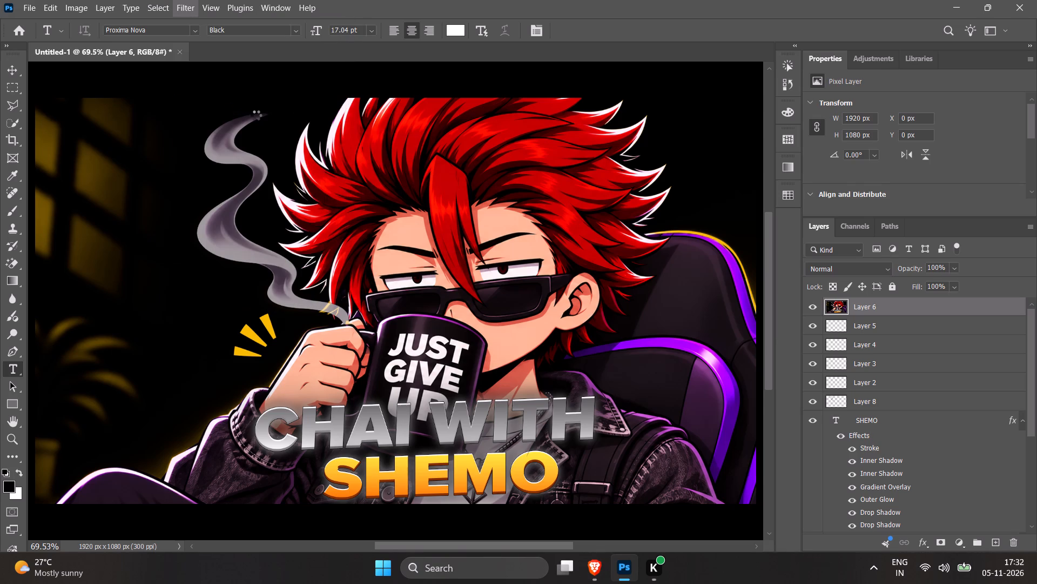
key(space)
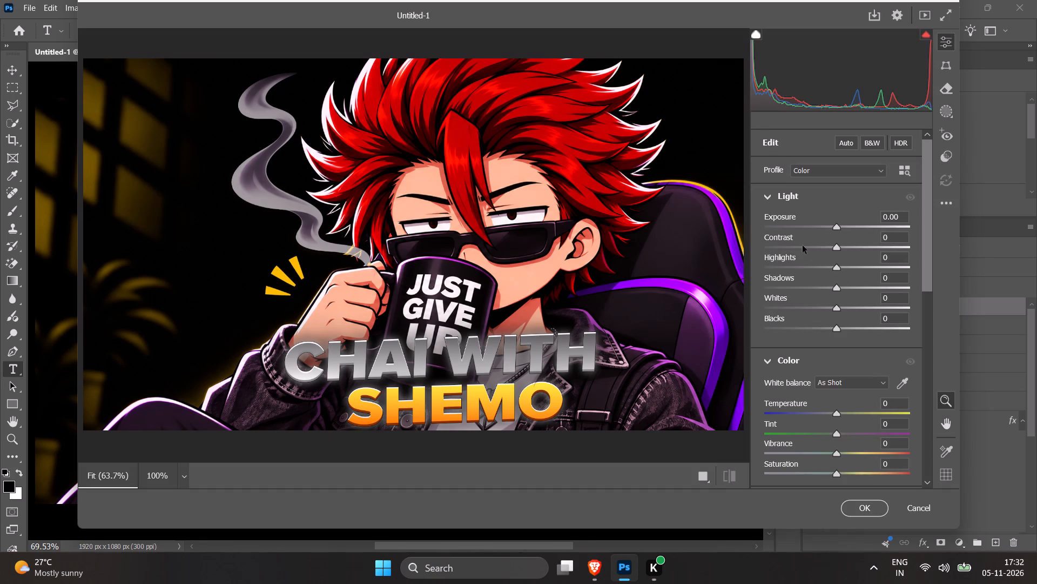
click(838, 226)
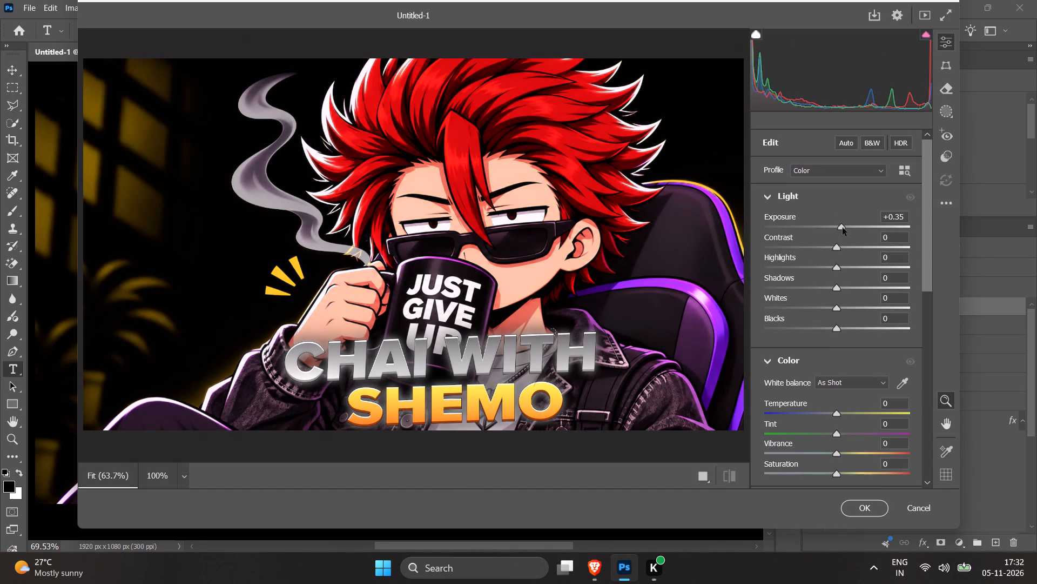
drag(837, 246, 860, 253)
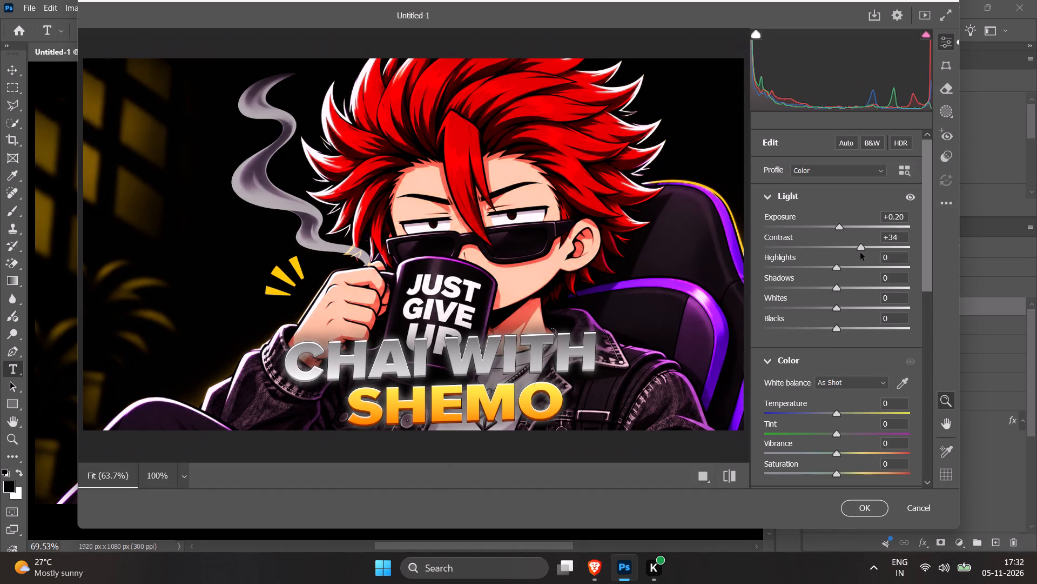
drag(860, 253, 846, 255)
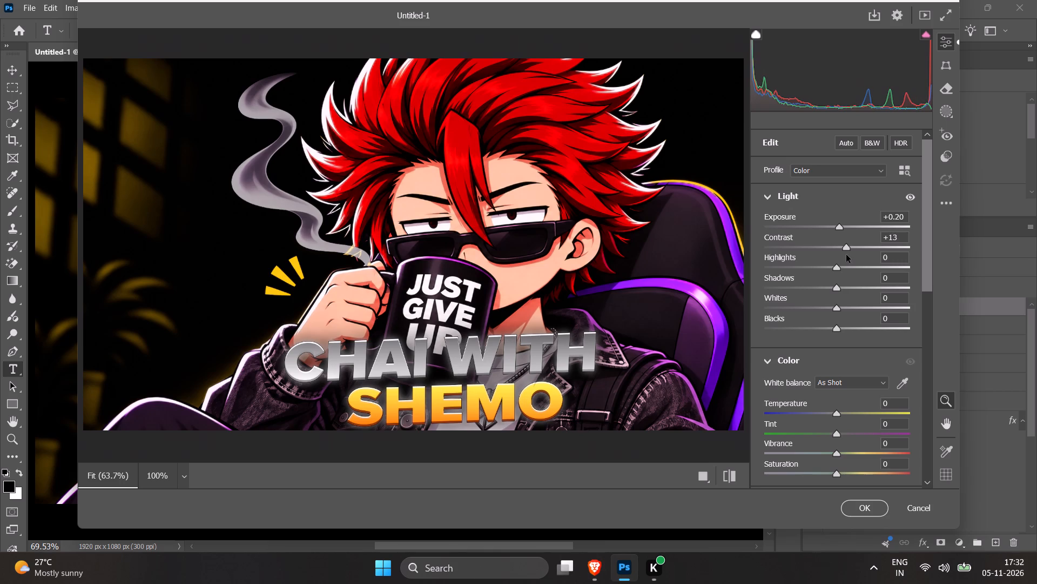
drag(846, 255, 845, 255)
click(841, 228)
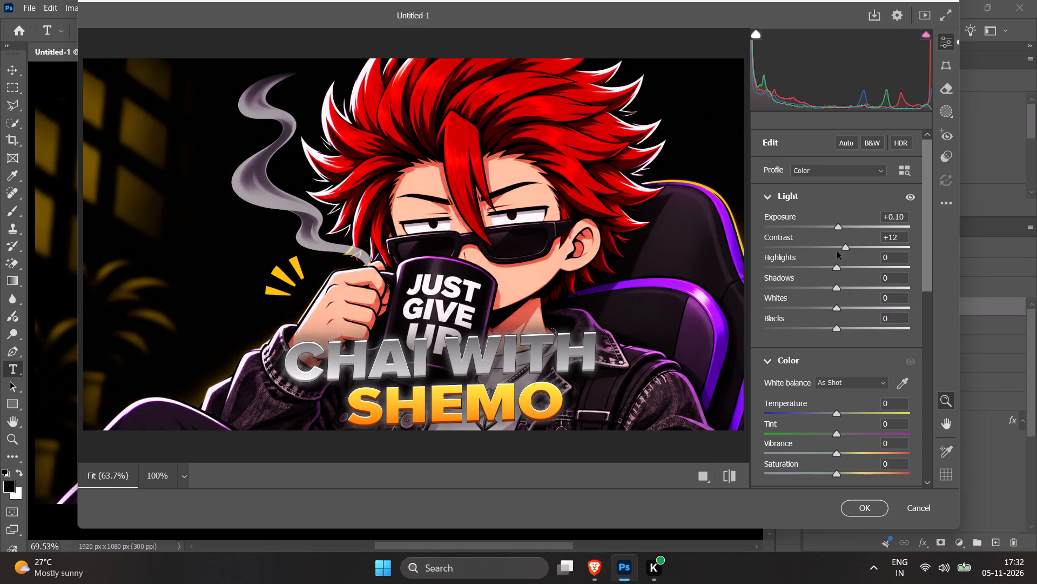
drag(840, 289, 844, 289)
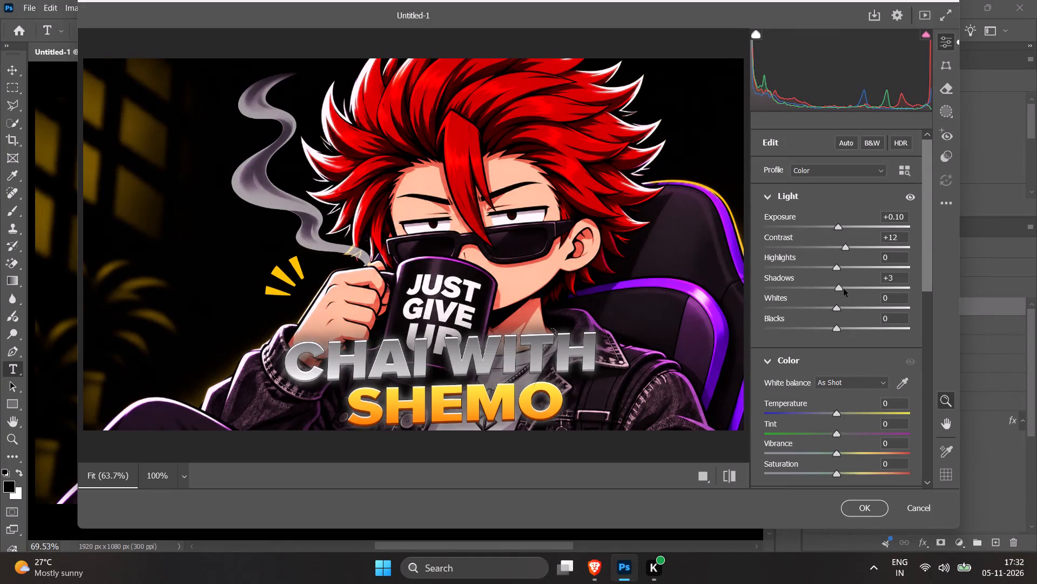
drag(844, 289, 847, 289)
drag(839, 302, 831, 304)
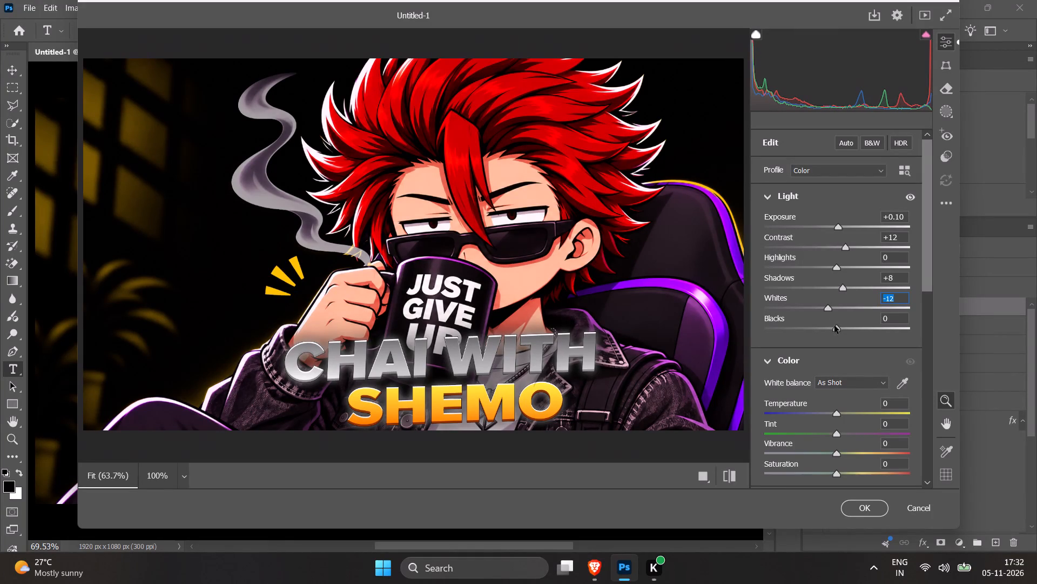
drag(834, 326, 841, 327)
Set Vibrance to +7 and Saturation to +3, with Texture at +11 and Clarity at +5.
scroll(839, 328, down, 2)
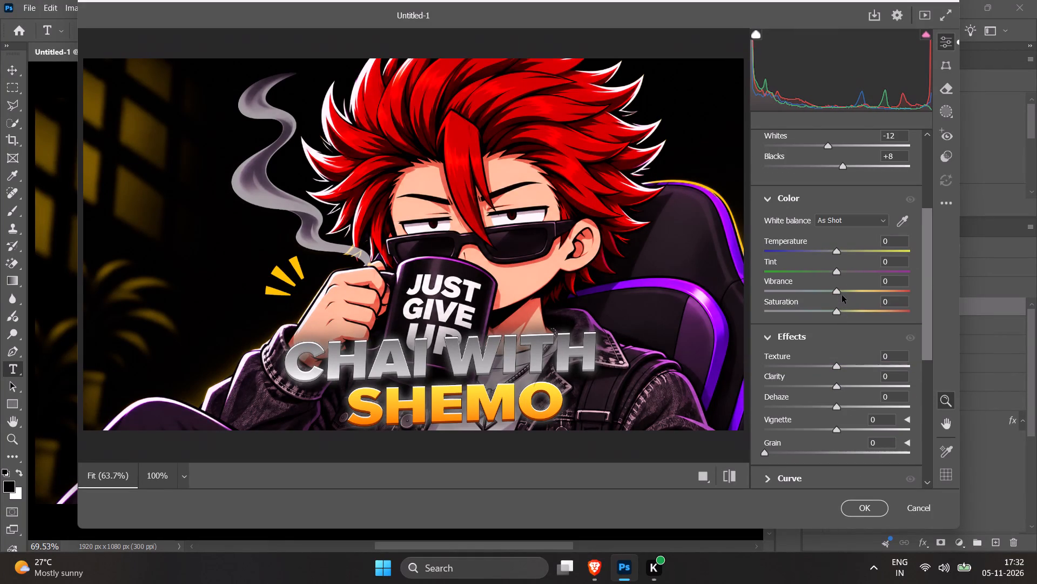
click(843, 291)
click(843, 291)
click(838, 307)
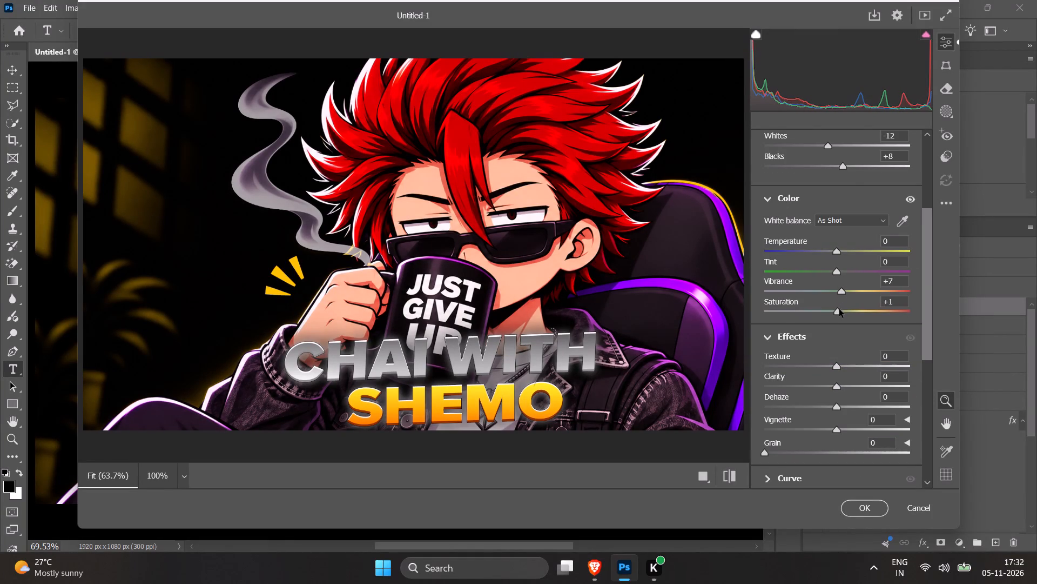
scroll(838, 315, down, 1)
click(844, 285)
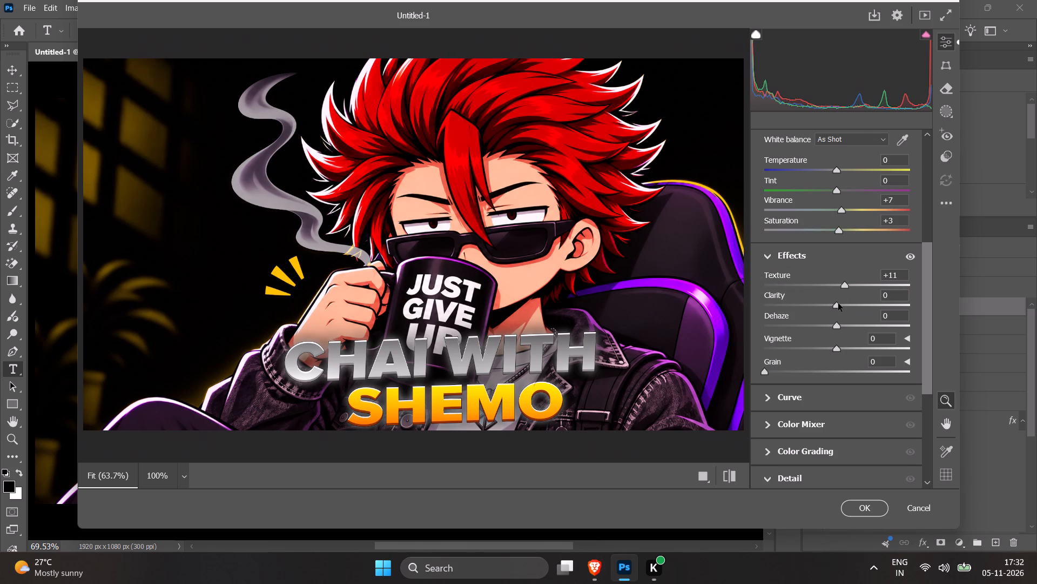
click(838, 304)
Set the Detail values to Sharpening 53, Noise Reduction 54 and Color Noise Reduction 54.
scroll(839, 323, down, 2)
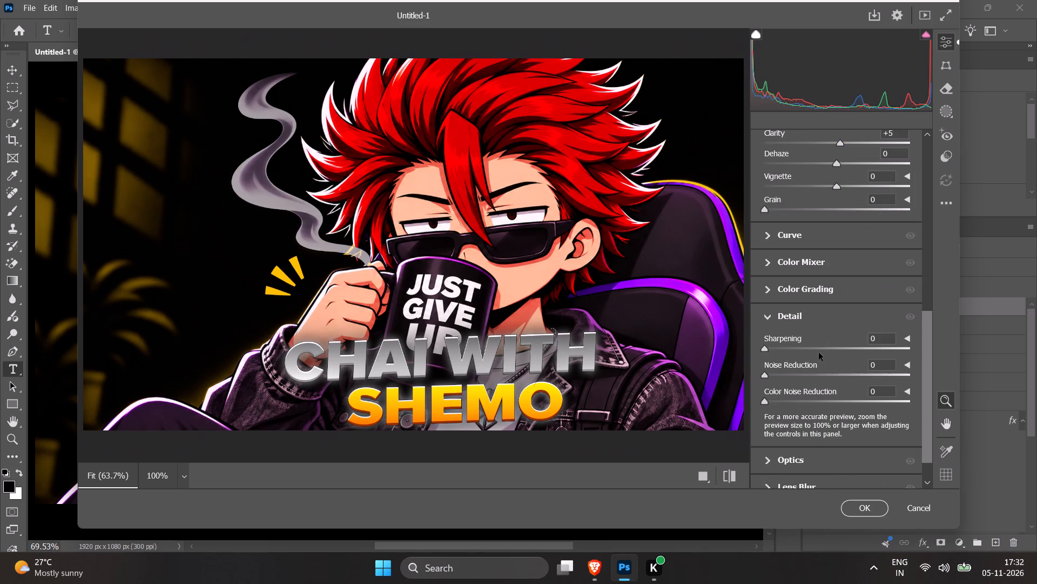
click(815, 348)
click(843, 378)
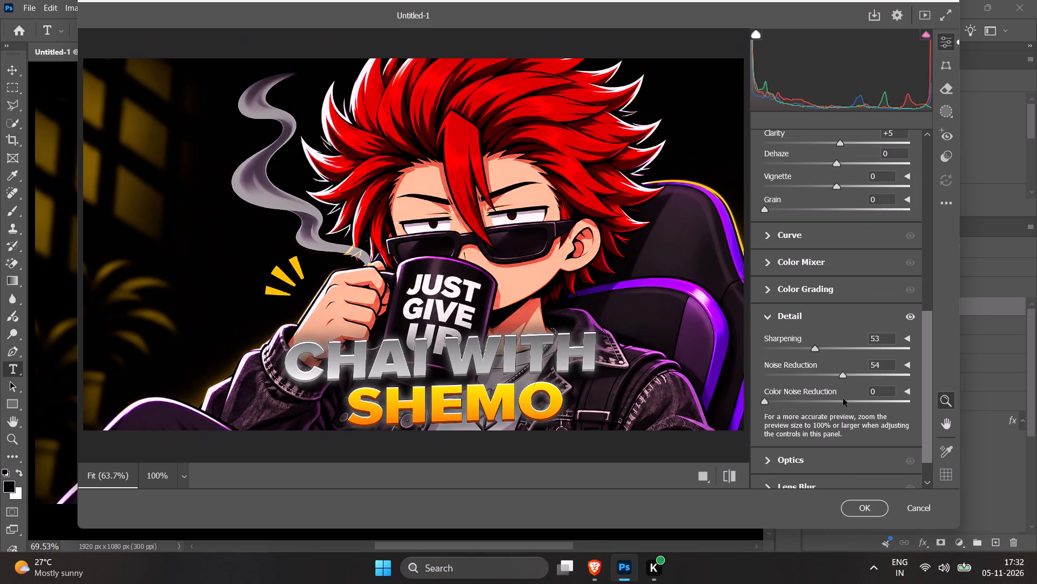
click(843, 399)
Adjust Dehaze slightly, check the Optics settings and apply the Camera Raw grade to Layer 6.
scroll(837, 333, up, 1)
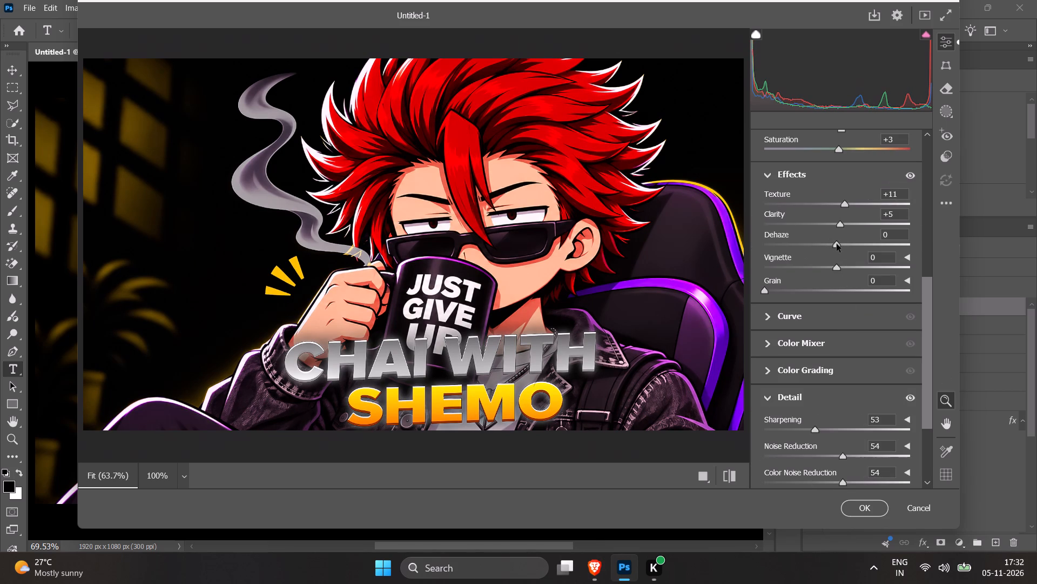
click(837, 244)
scroll(820, 324, down, 3)
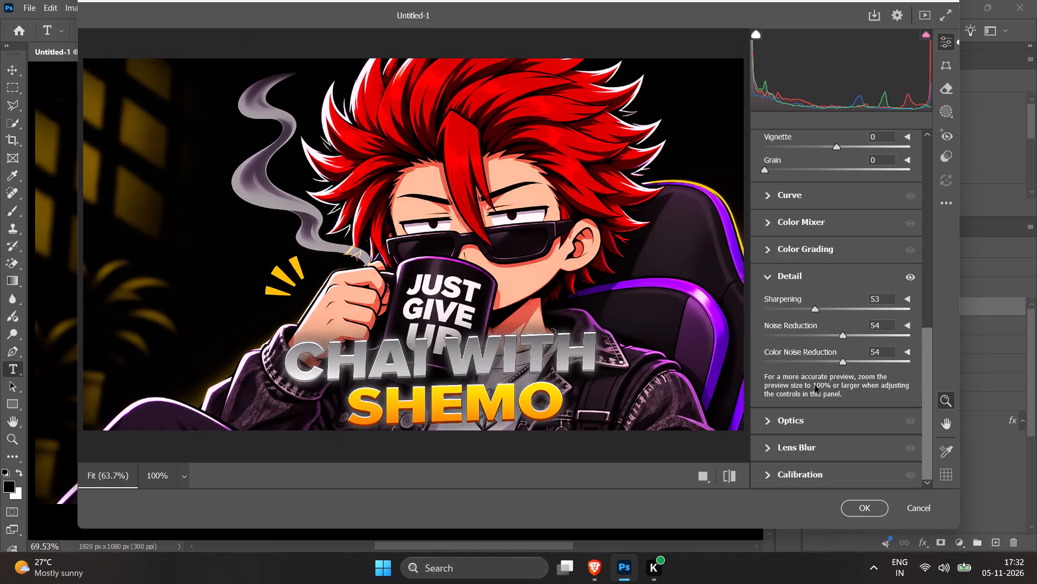
click(773, 424)
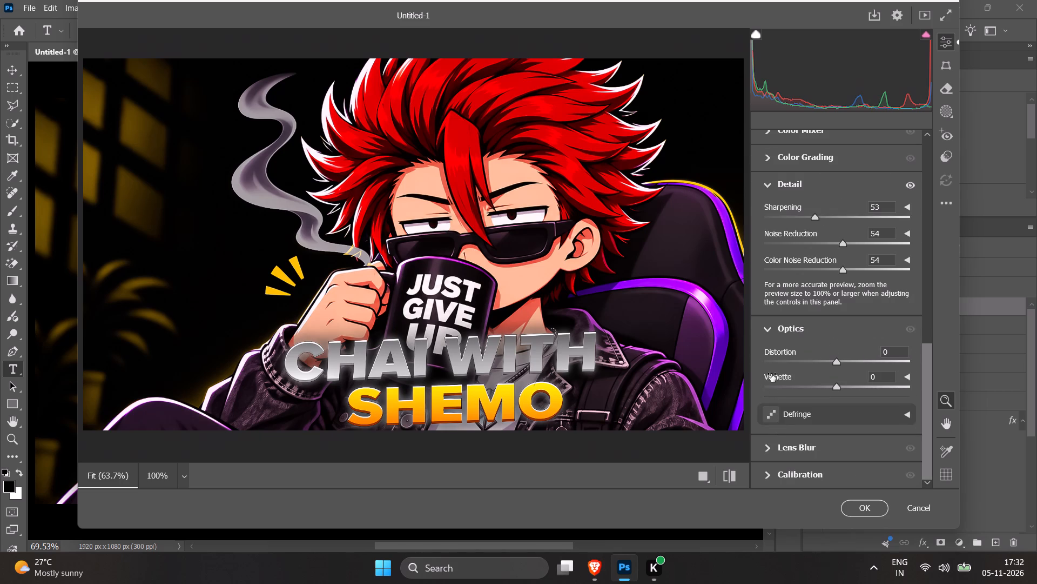
click(768, 333)
click(859, 509)
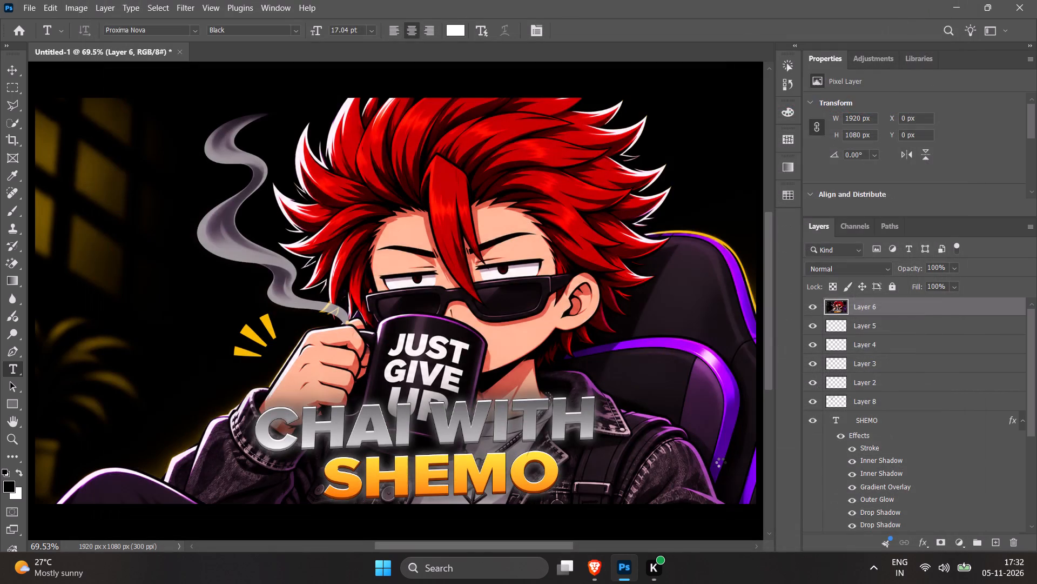
Zoom out and refit the whole canvas on screen to review the colour-graded artwork.
key(z)
key(z)
key(z)
key(z)
key(z)
key(z)
key(z)
key(z)
key(z)
key(z)
key(z)
key(z)
key(z)
key(z)
key(z)
key(z)
key(z)
key(z)
key(z)
key(z)
drag(572, 349, 538, 351)
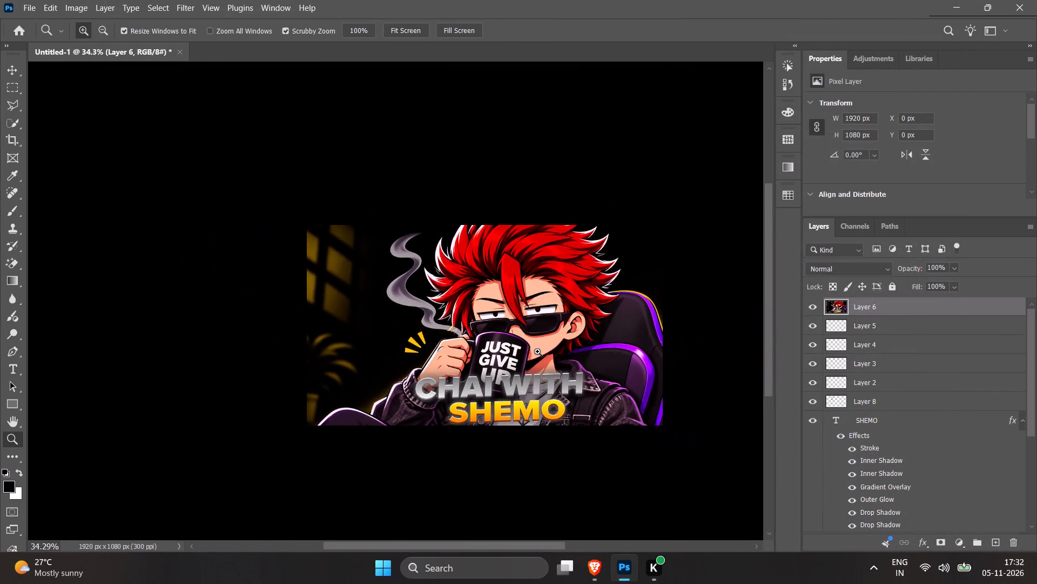
right_click(537, 351)
click(584, 355)
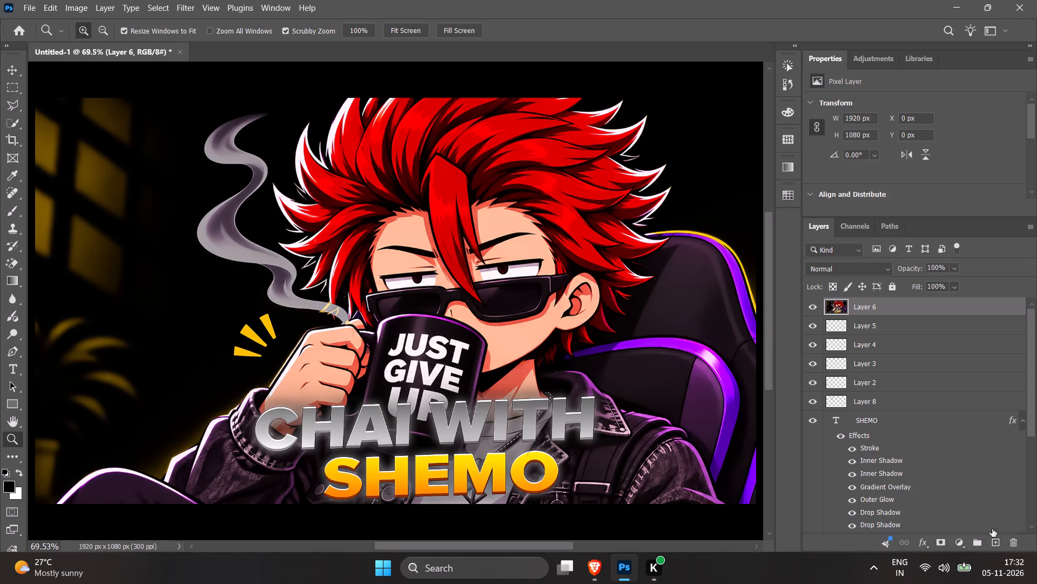
Add a new empty layer above Layer 6.
click(997, 546)
key(alt+Tab)
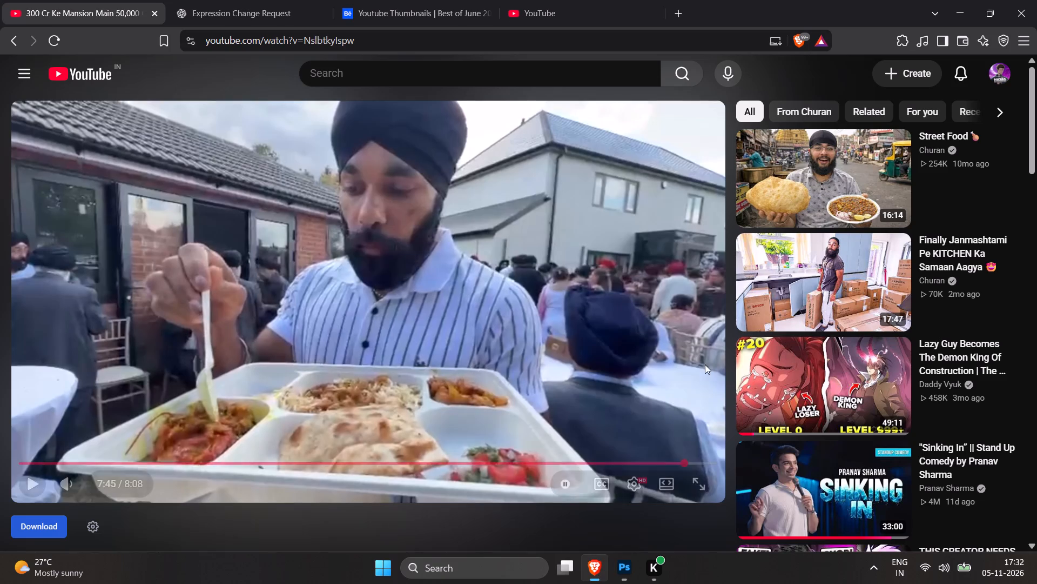
click(321, 236)
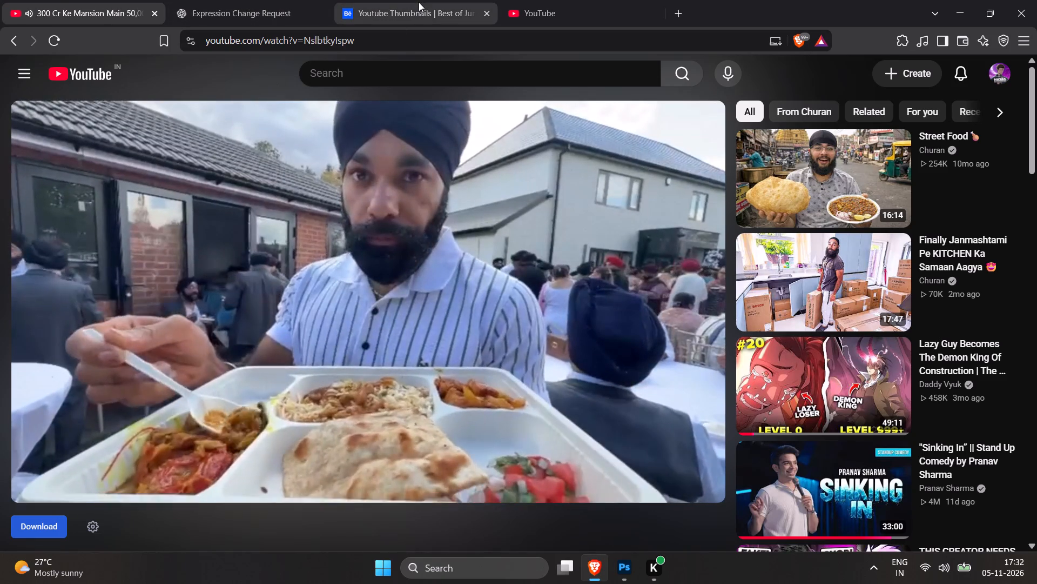
click(419, 2)
click(435, 43)
key(p)
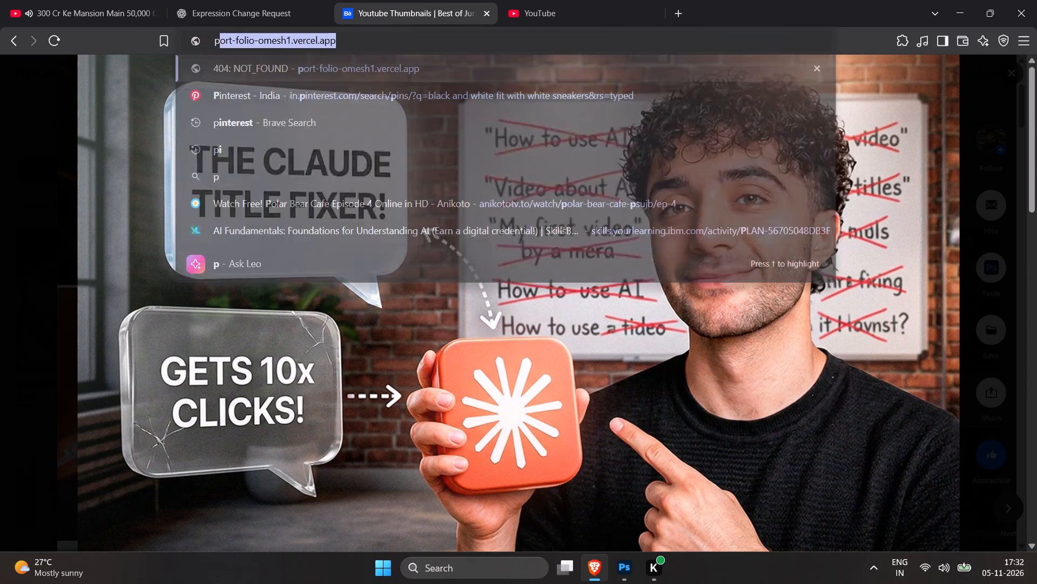
text(in)
key(ctrl+a)
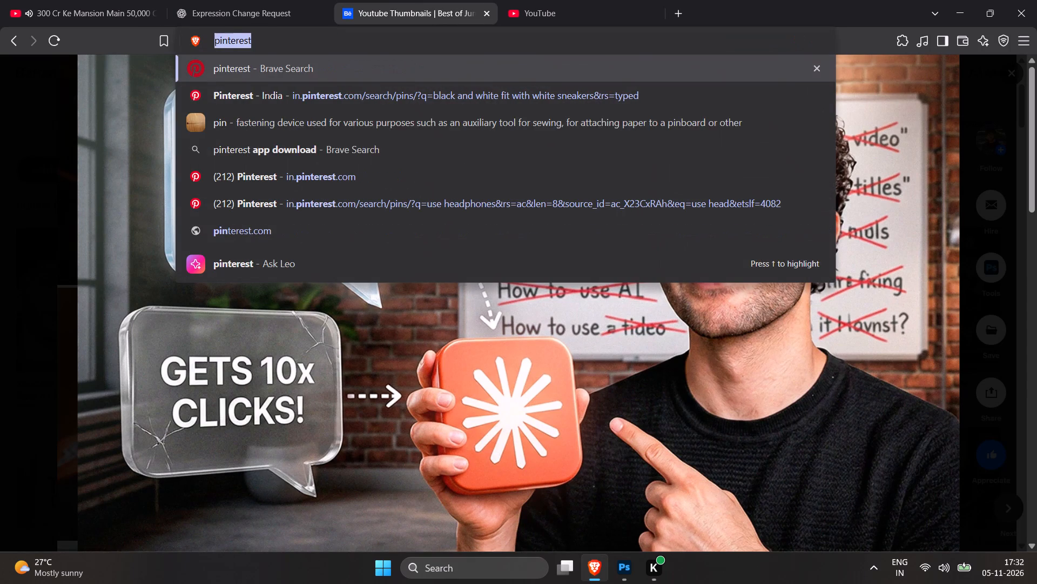
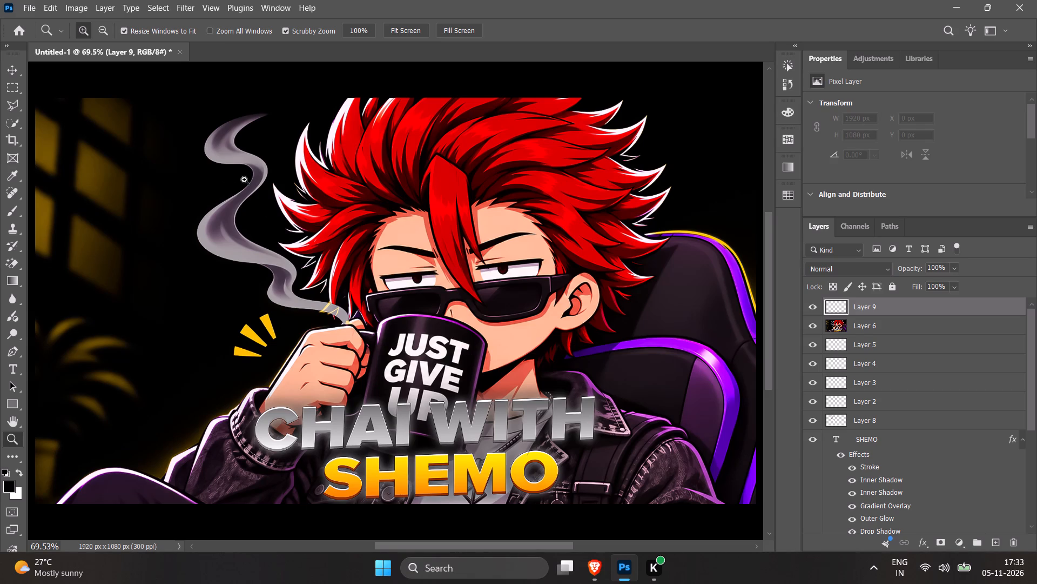
Switch to Brave and search Pinterest for modi ji and modi ji chai, look over the pins, and return to the home feed.
click(601, 561)
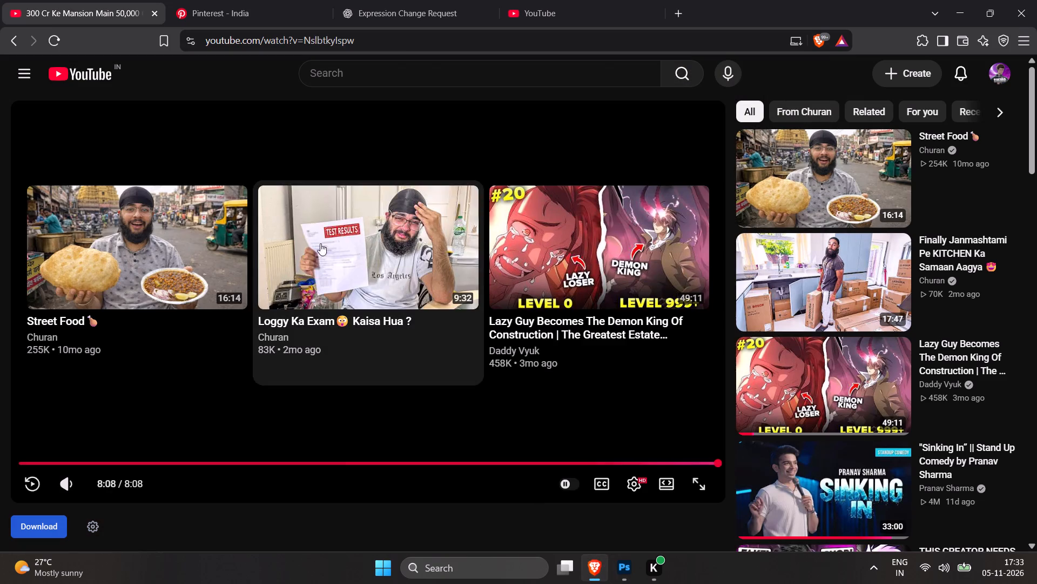
click(197, 0)
click(240, 71)
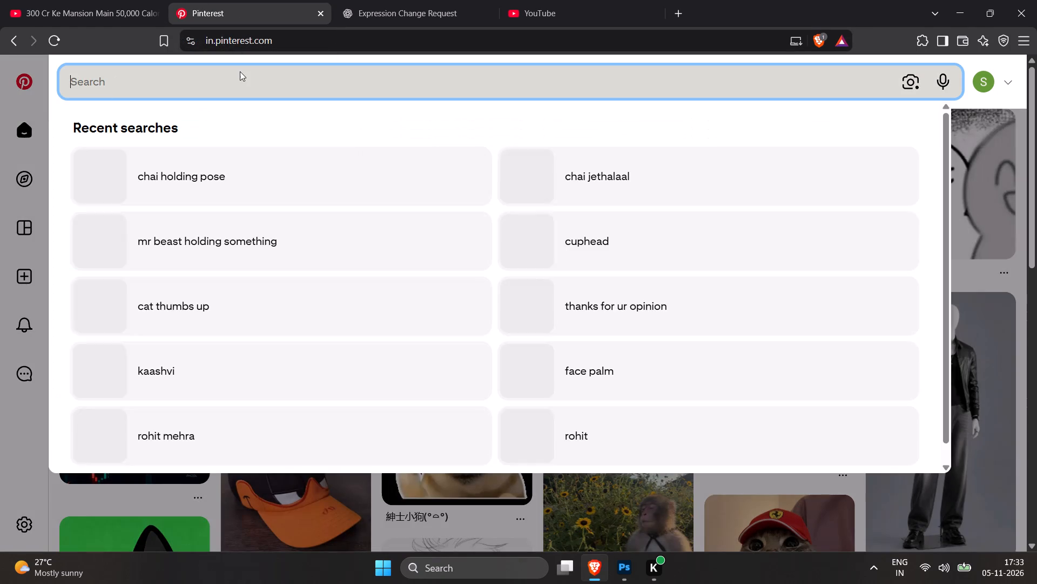
text(modi ji)
key(Return)
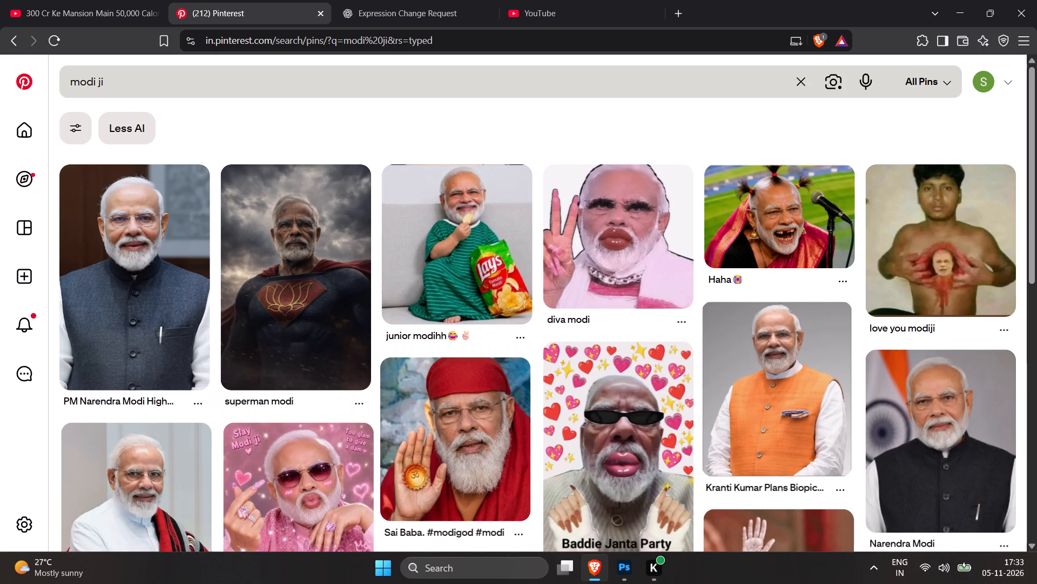
click(200, 67)
key(space)
text(chai)
key(Return)
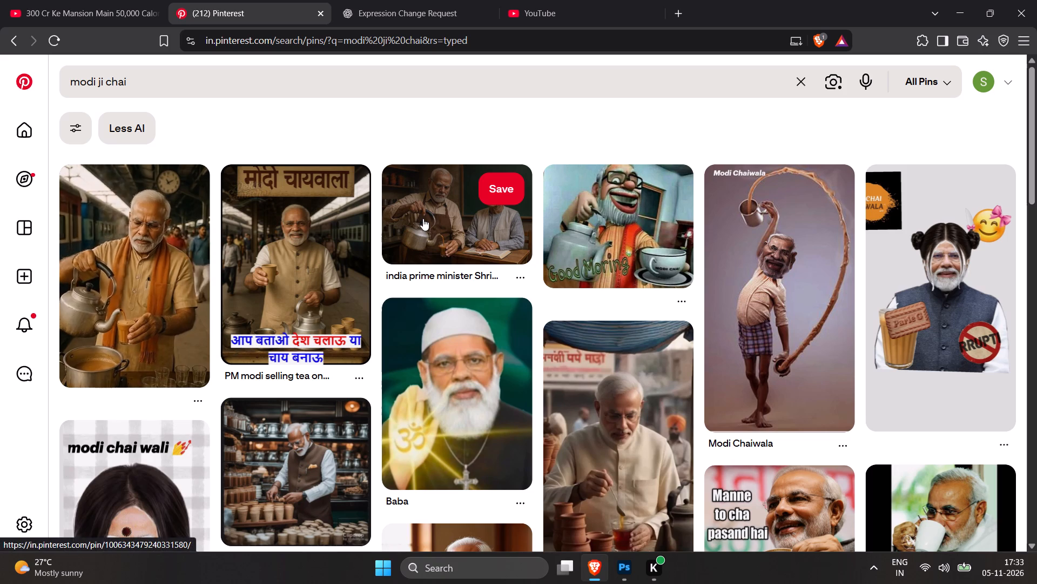
scroll(439, 225, down, 1)
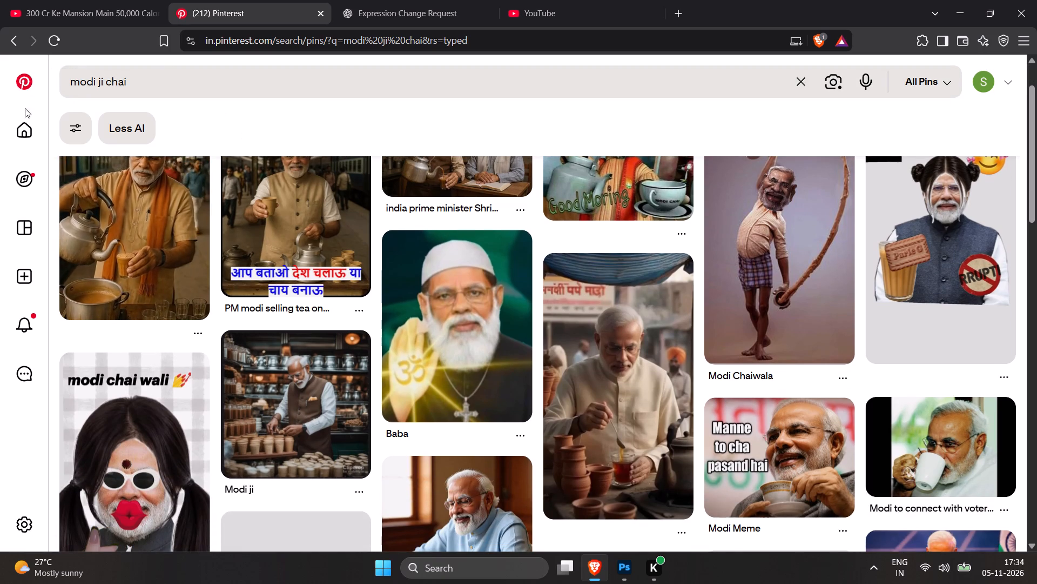
click(26, 125)
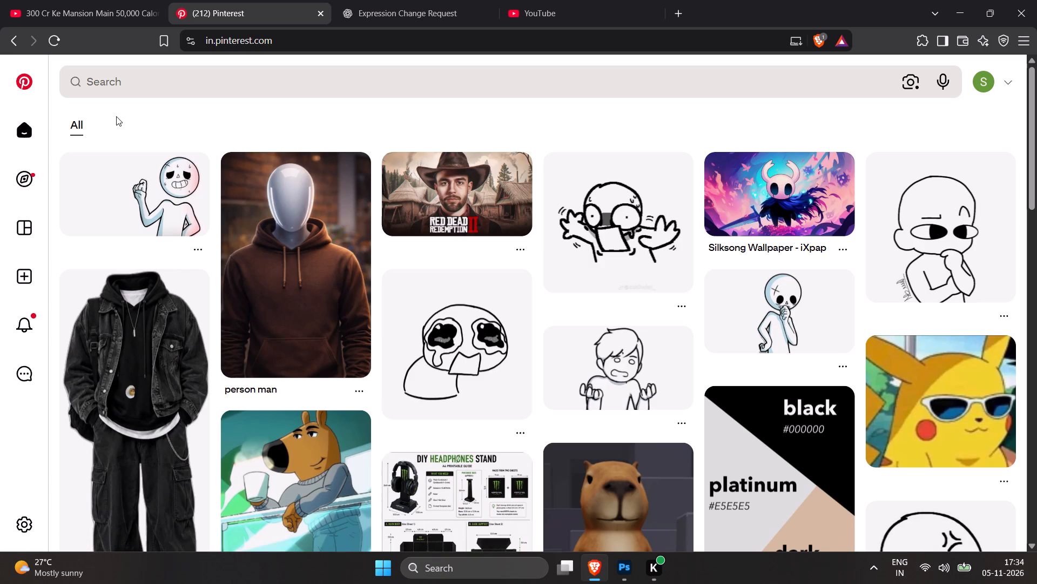
scroll(95, 135, up, 3)
Open the suggested Street Food video in the YouTube tab and return to the Pinterest tab.
click(130, 0)
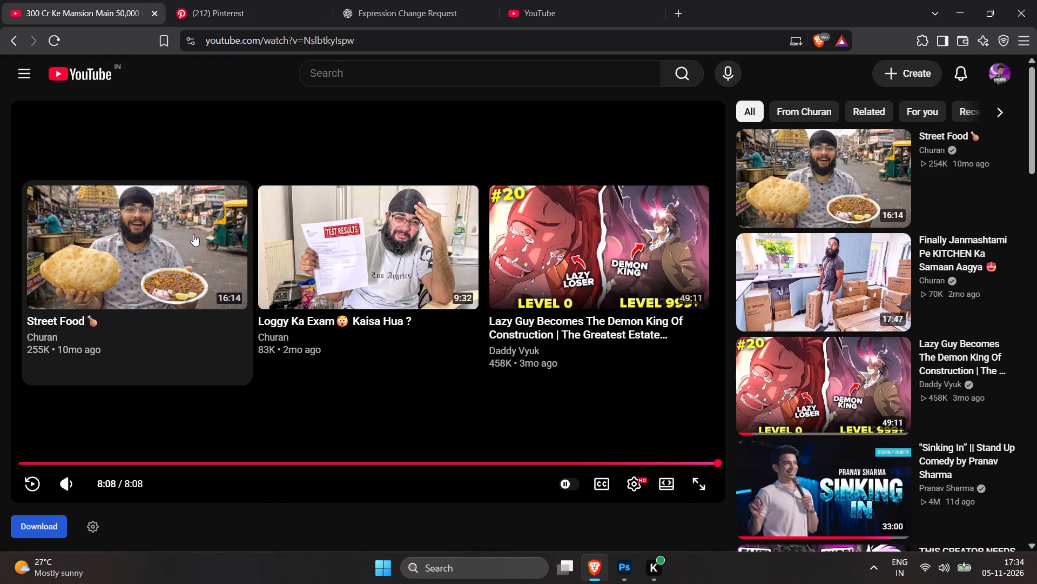
click(193, 234)
click(240, 0)
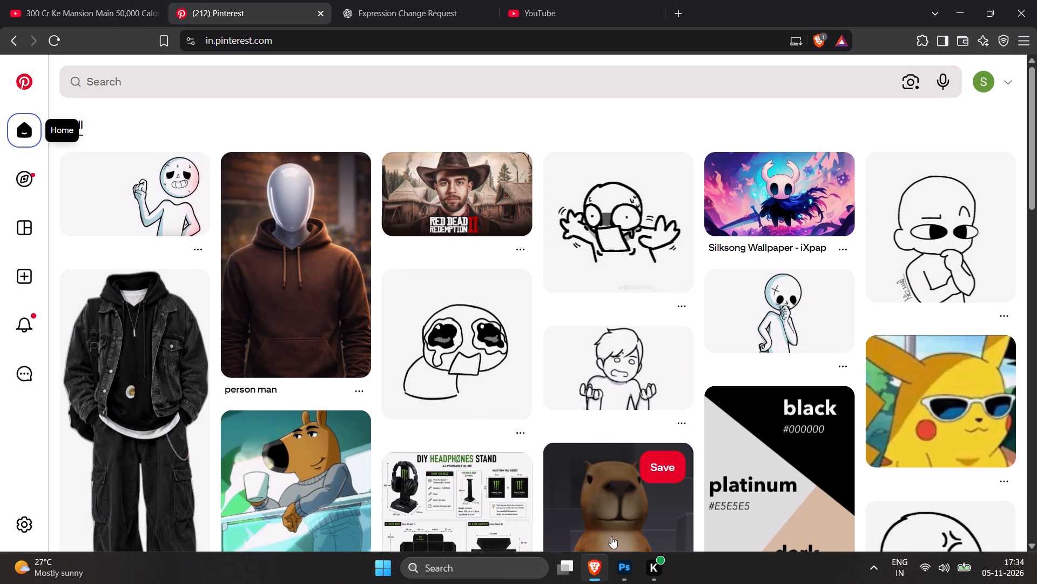
Search Pinterest for camera overlay.
click(616, 568)
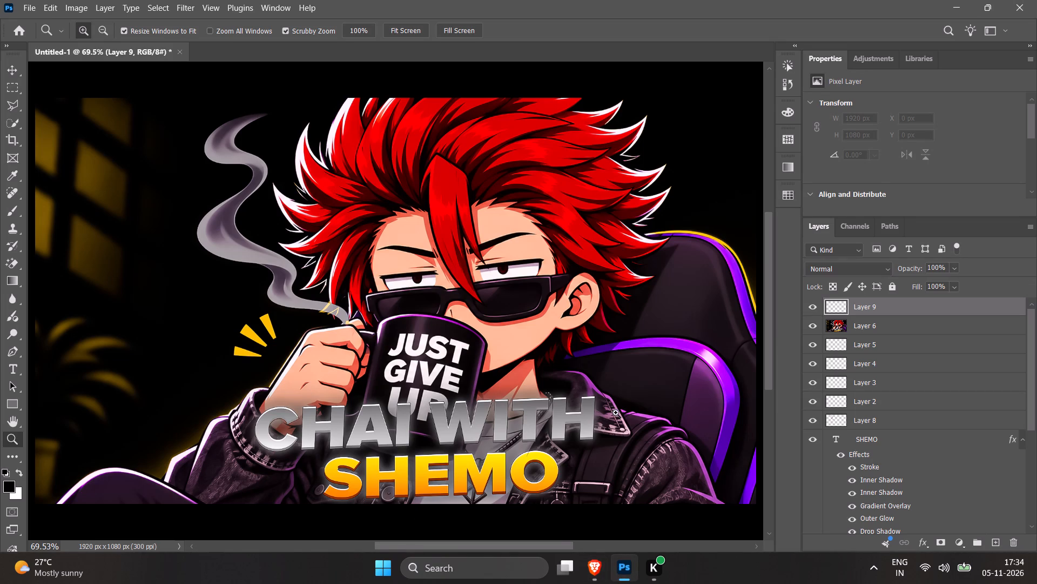
click(609, 569)
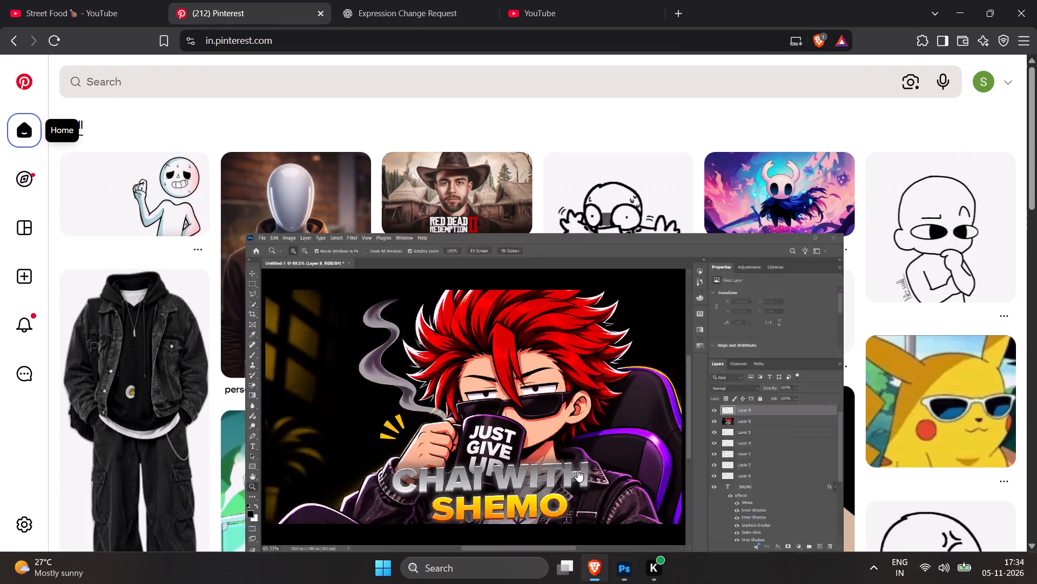
click(324, 87)
text(can)
key(BackSpace)
text(mera)
key(space)
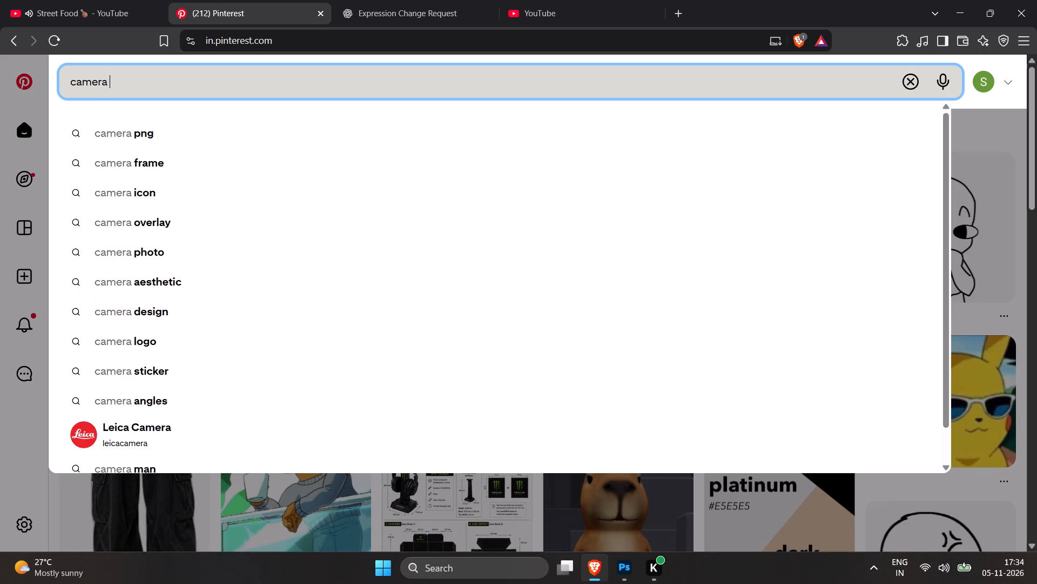
key(Down)
key(Down)
key(Down)
key(Down)
key(Return)
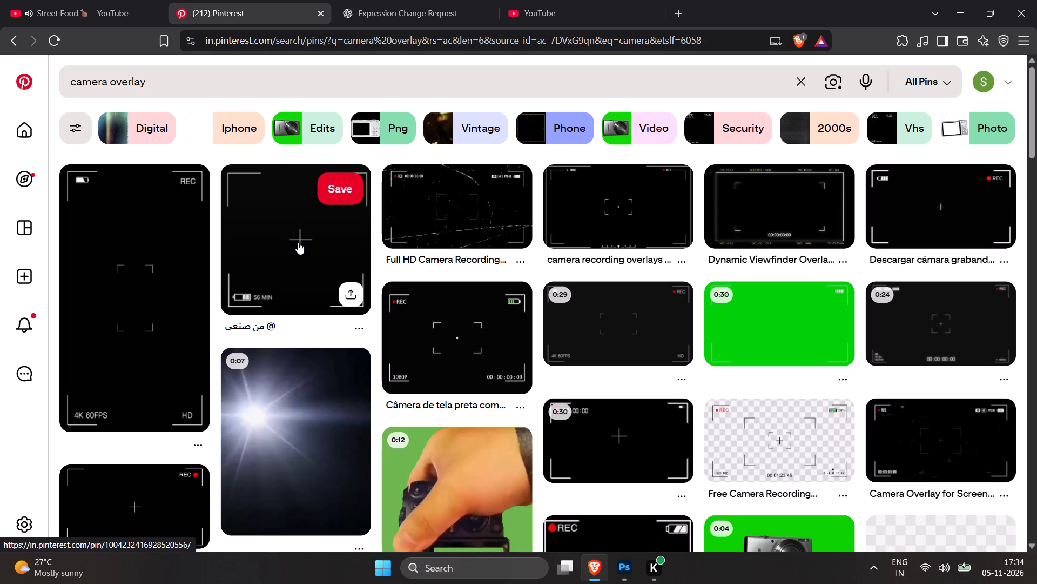
Open the Descargar cámara grabando pin with the REC mark and battery icon, and copy its image.
click(941, 218)
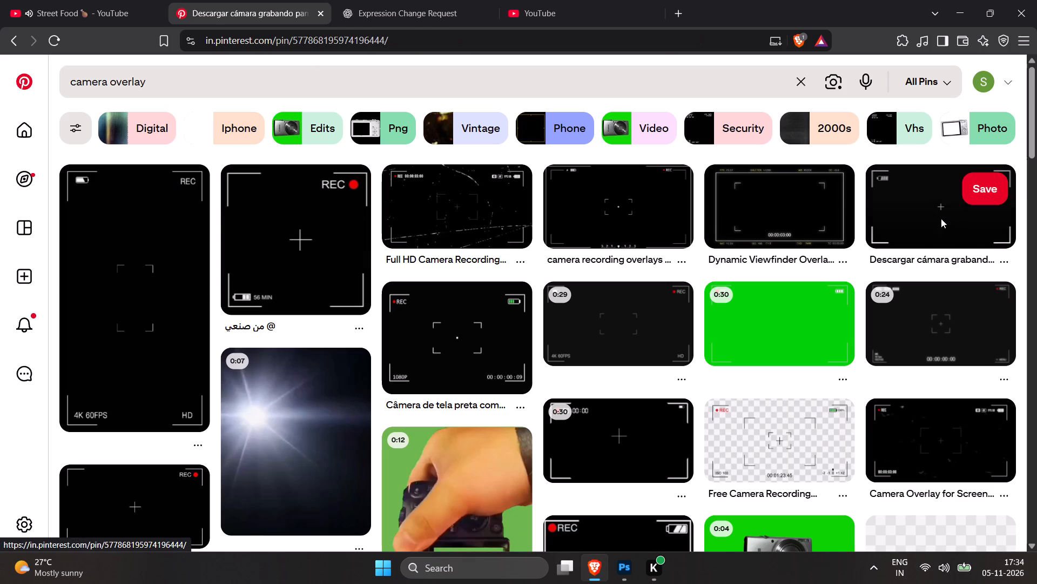
right_click(262, 251)
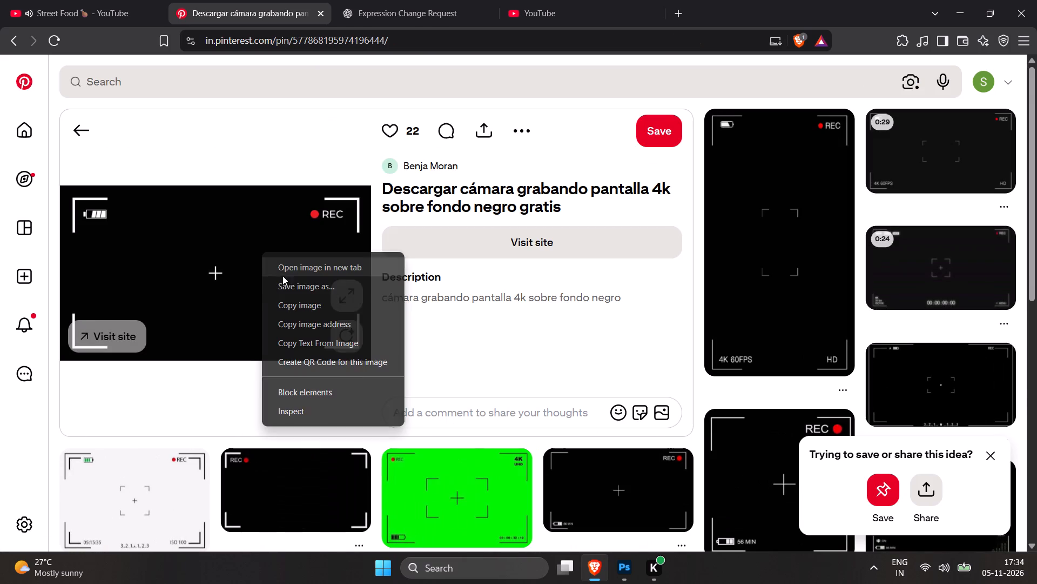
click(301, 308)
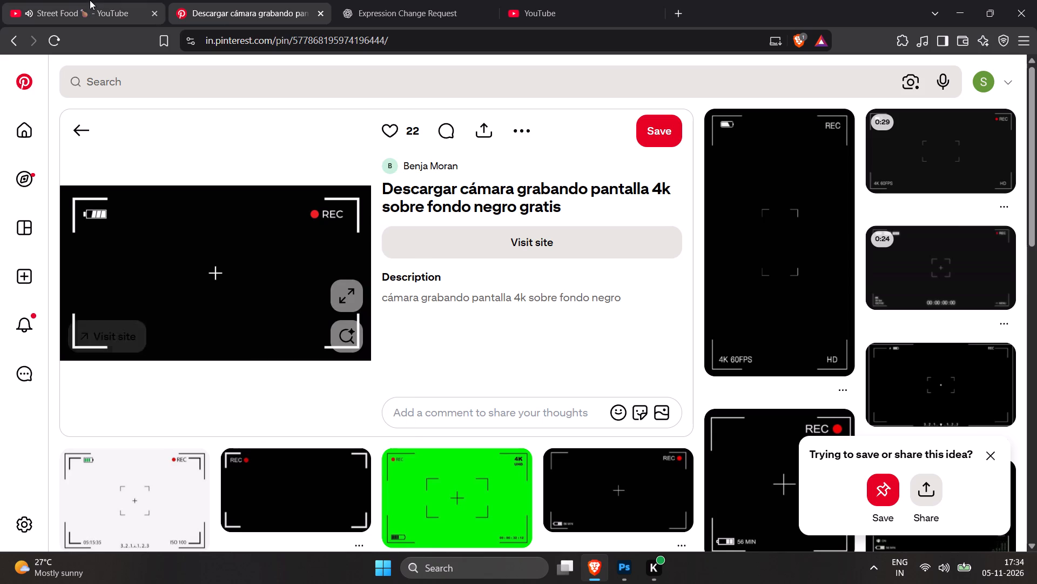
Return to Photoshop, paste the camera overlay into the empty Layer 9 and convert the layer to a smart object.
click(90, 0)
key(alt+Tab)
key(ctrl+v)
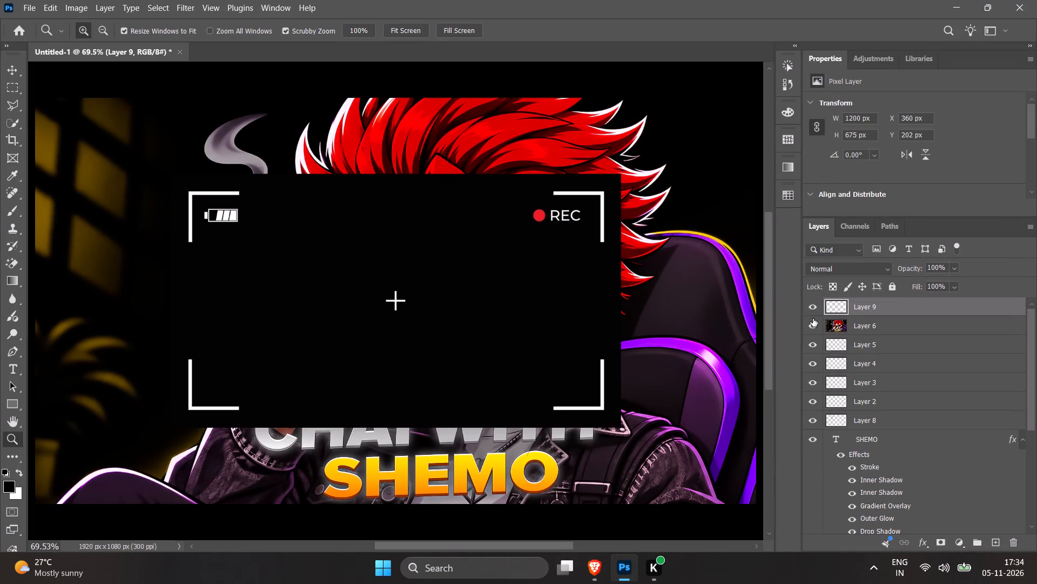
right_click(894, 309)
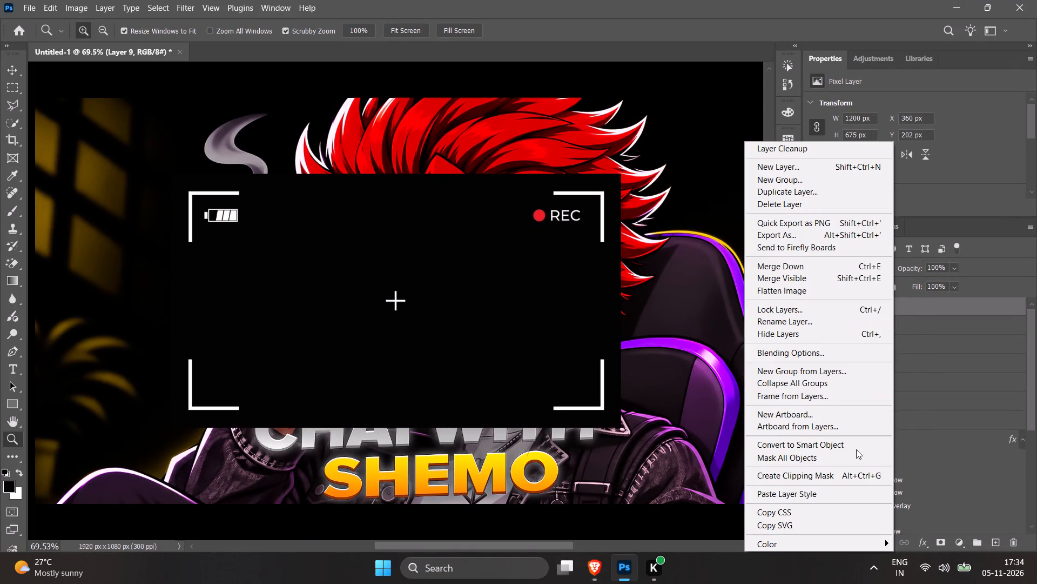
click(852, 441)
Scale the camera overlay to about 162% so that it covers the whole canvas.
key(ctrl+t)
drag(396, 177, 394, 100)
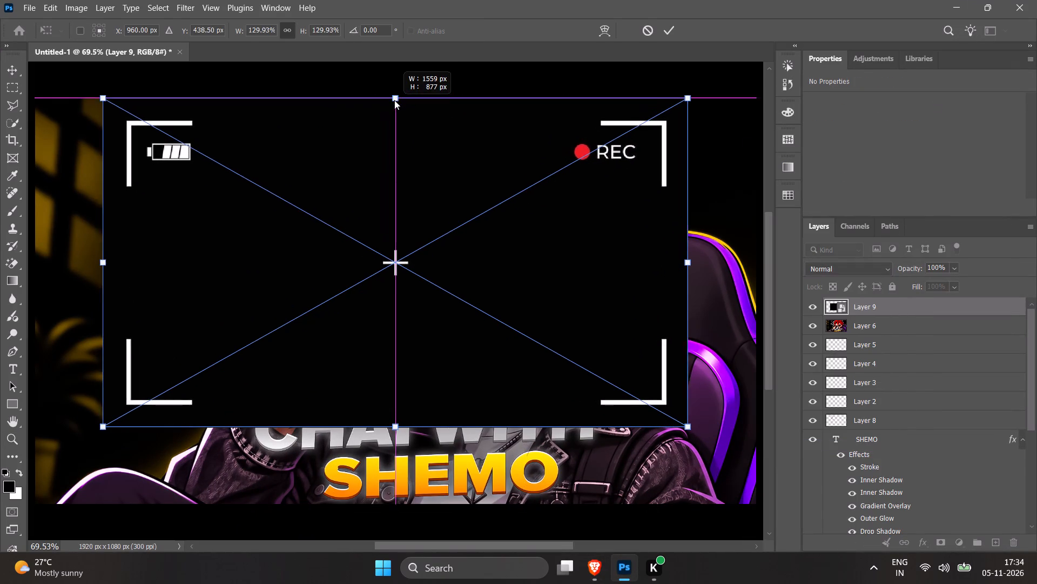
drag(394, 100, 395, 94)
drag(395, 422, 395, 489)
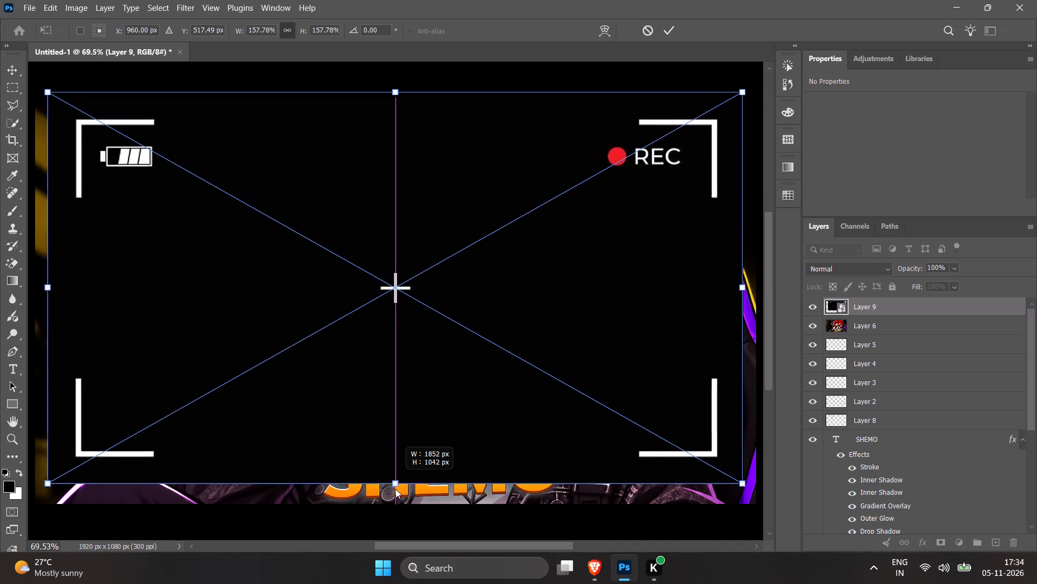
drag(395, 489, 396, 501)
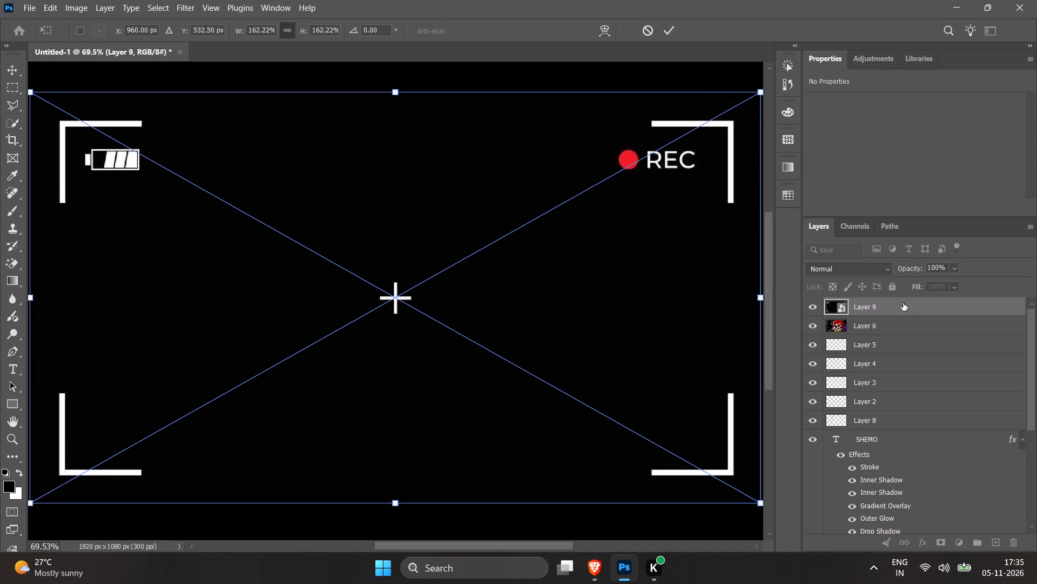
click(903, 302)
Set the camera overlay layer's blend mode to Lighter Color.
click(867, 263)
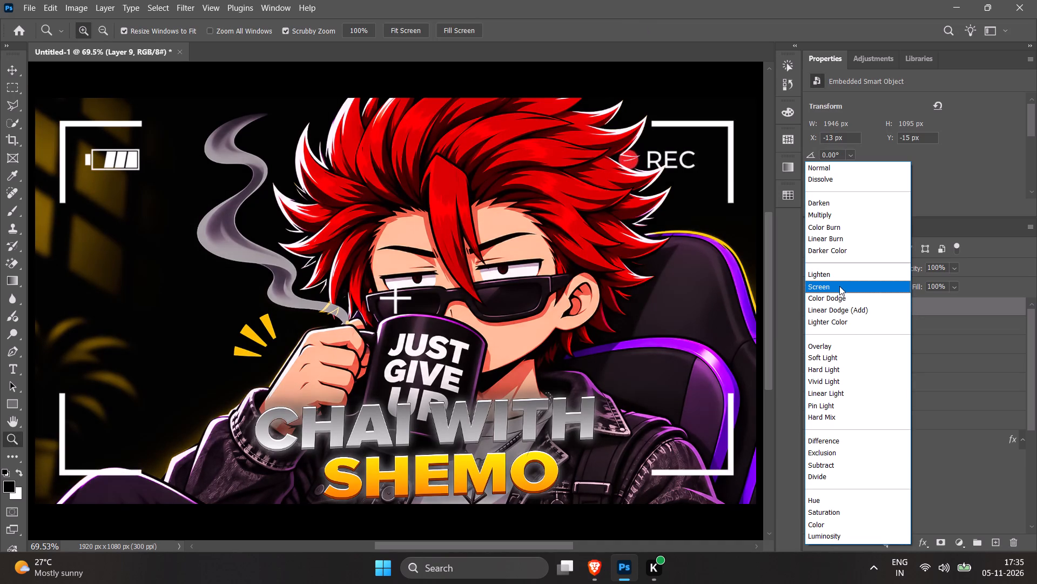
click(843, 322)
Enlarge the camera overlay to about 175% so its corner brackets sit at the canvas's side edges.
key(ctrl+t)
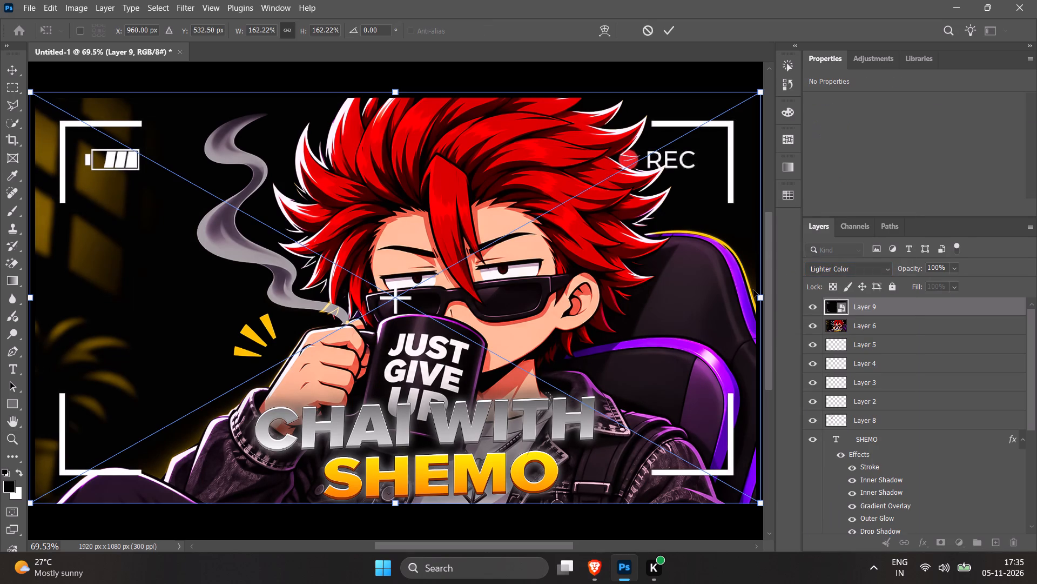
drag(761, 301, 772, 304)
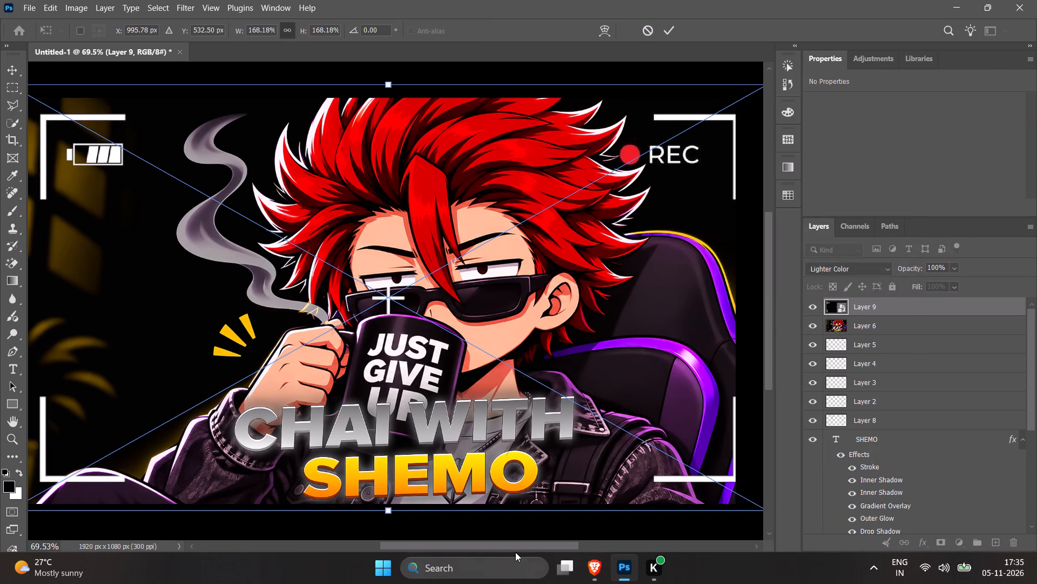
drag(512, 545, 497, 543)
drag(69, 299, 57, 298)
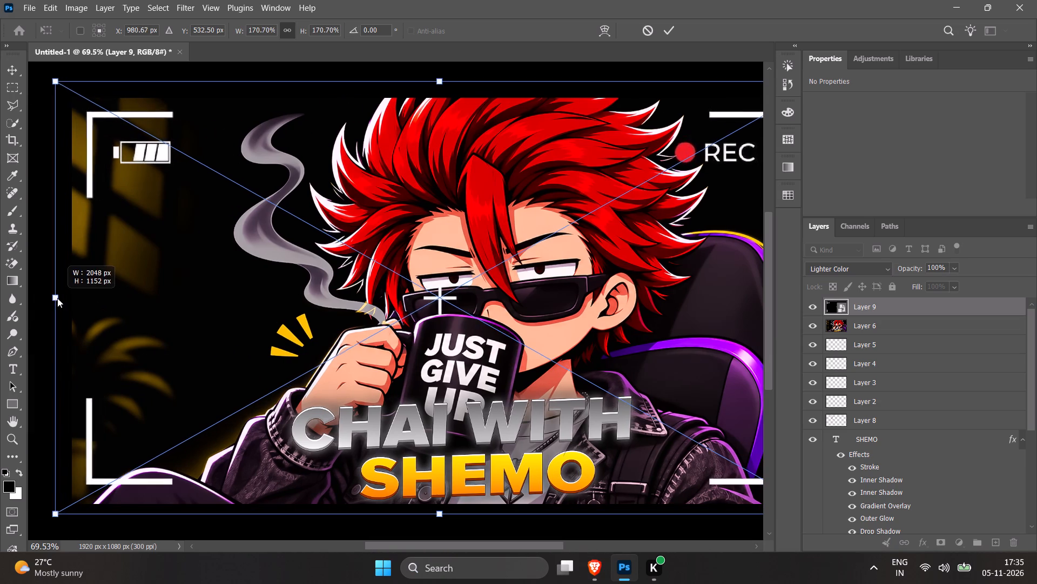
drag(57, 298, 39, 297)
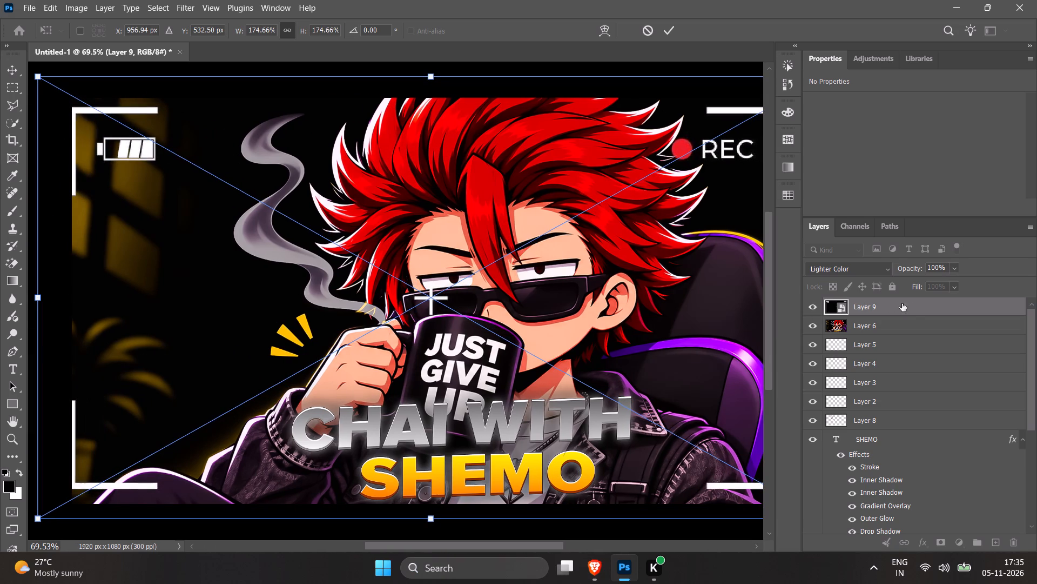
click(911, 304)
Rasterize the camera overlay on Layer 9.
key(z)
key(z)
key(z)
key(z)
right_click(503, 250)
click(527, 256)
drag(525, 257, 505, 255)
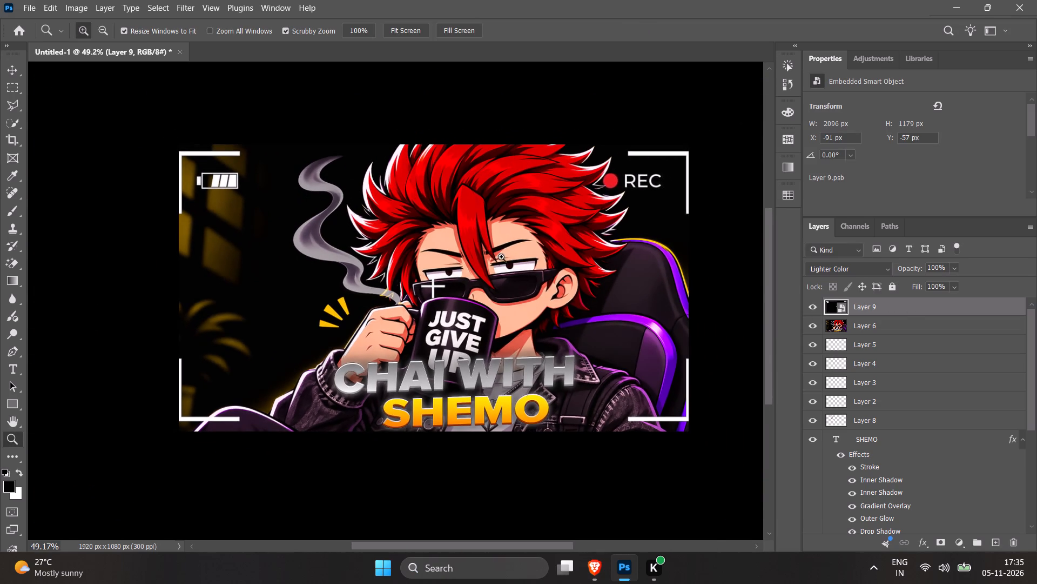
right_click(501, 257)
click(535, 266)
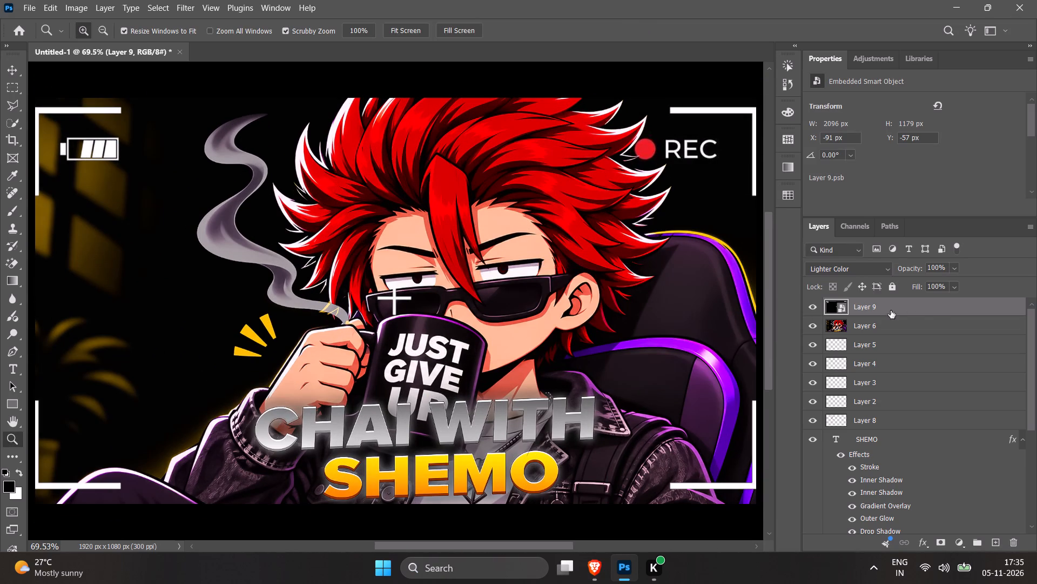
click(931, 307)
right_click(932, 307)
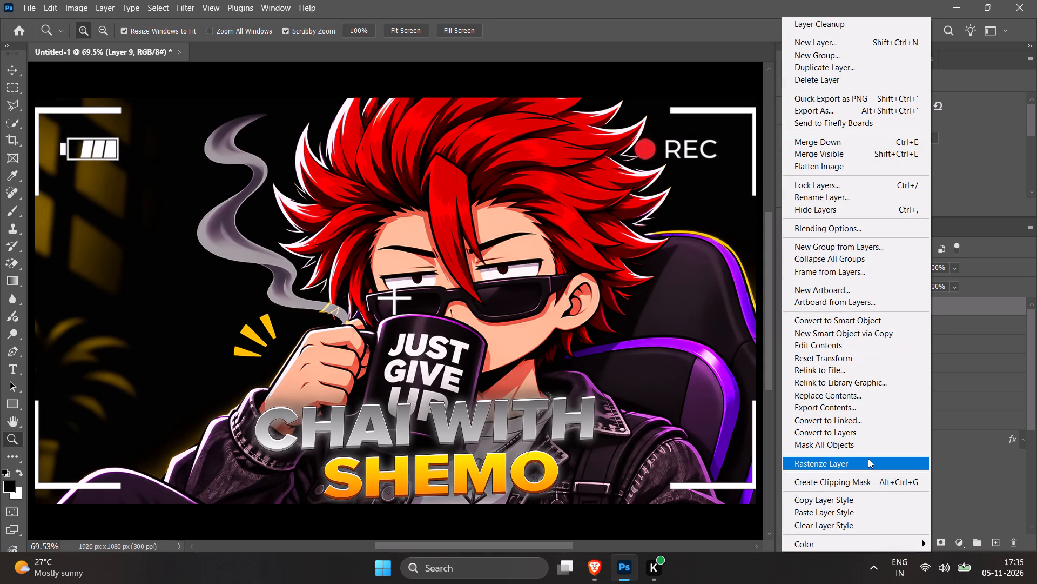
click(868, 459)
Erase the white crosshair in the middle of the camera overlay with the standard Eraser tool.
key(e)
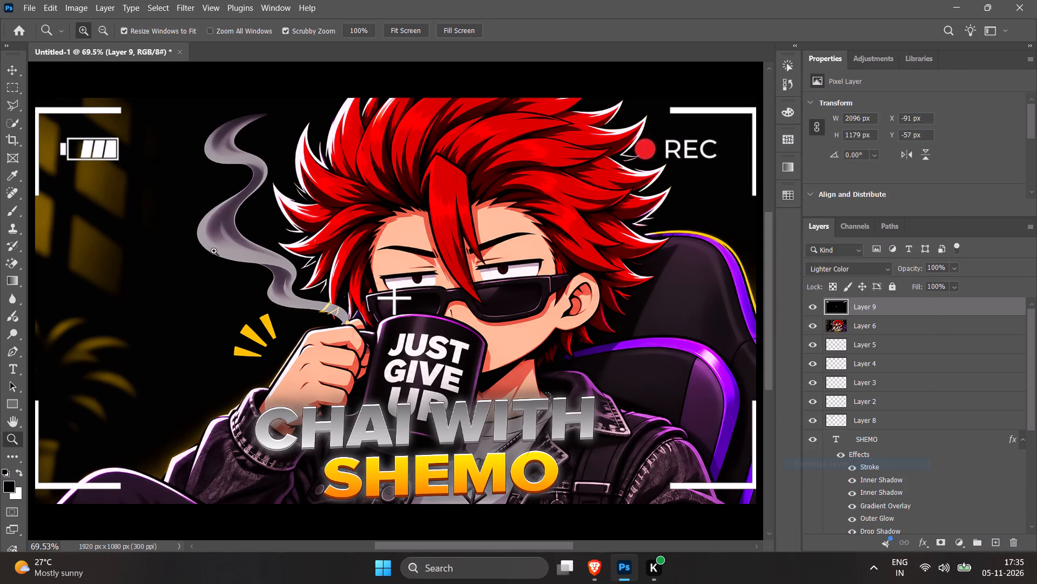
key(e)
key(e)
key(e)
key(e)
right_click(19, 267)
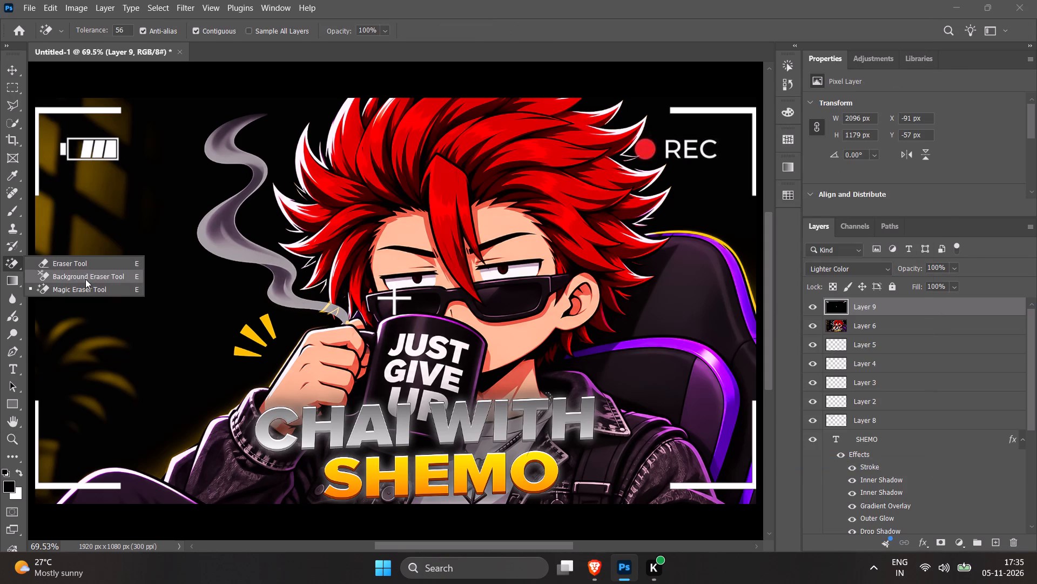
click(80, 264)
drag(393, 288, 394, 314)
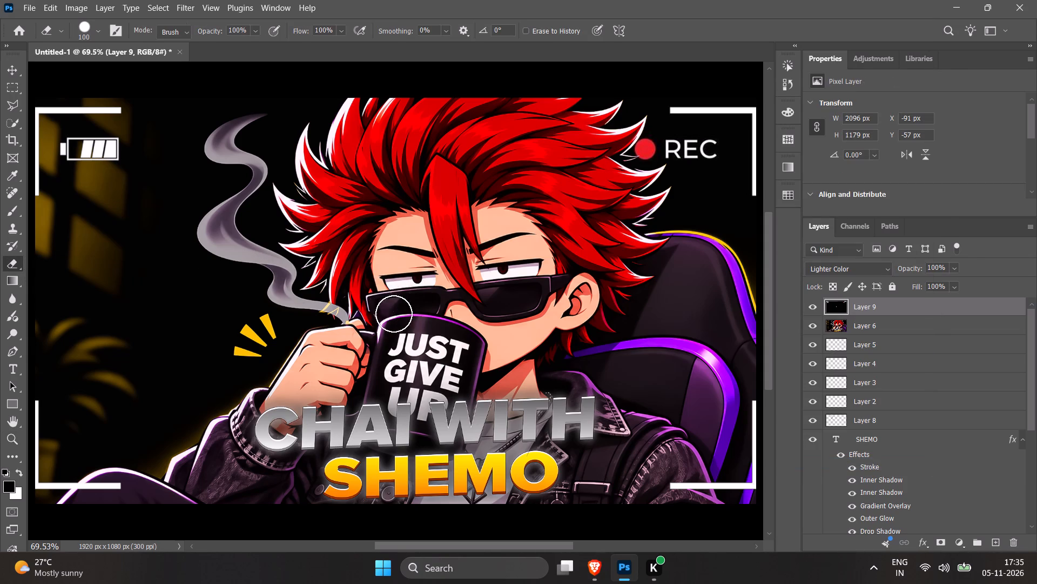
drag(394, 314, 394, 308)
drag(401, 289, 385, 297)
key(z)
right_click(411, 277)
click(447, 281)
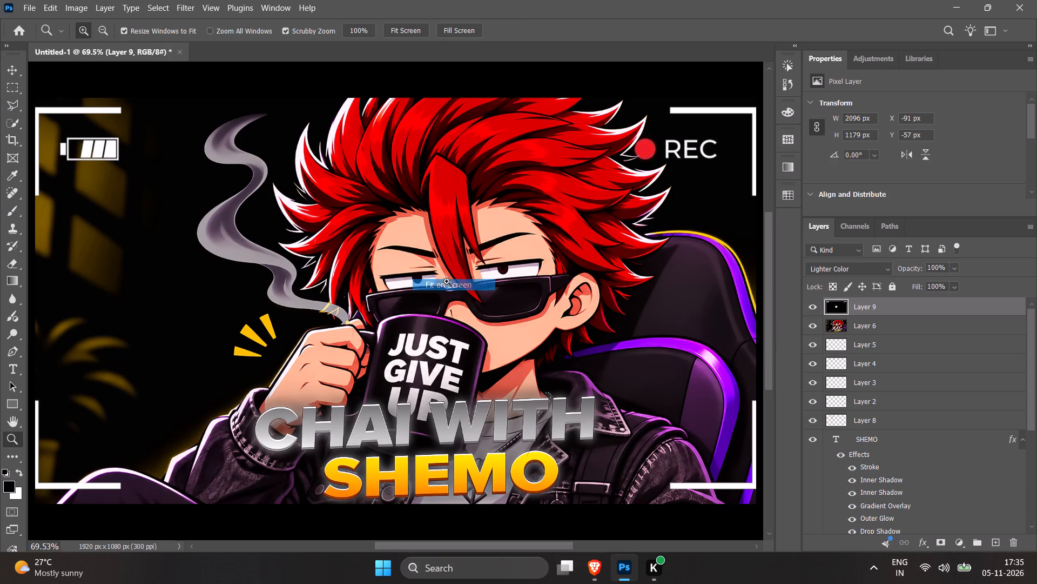
drag(453, 274, 418, 274)
right_click(449, 280)
click(483, 285)
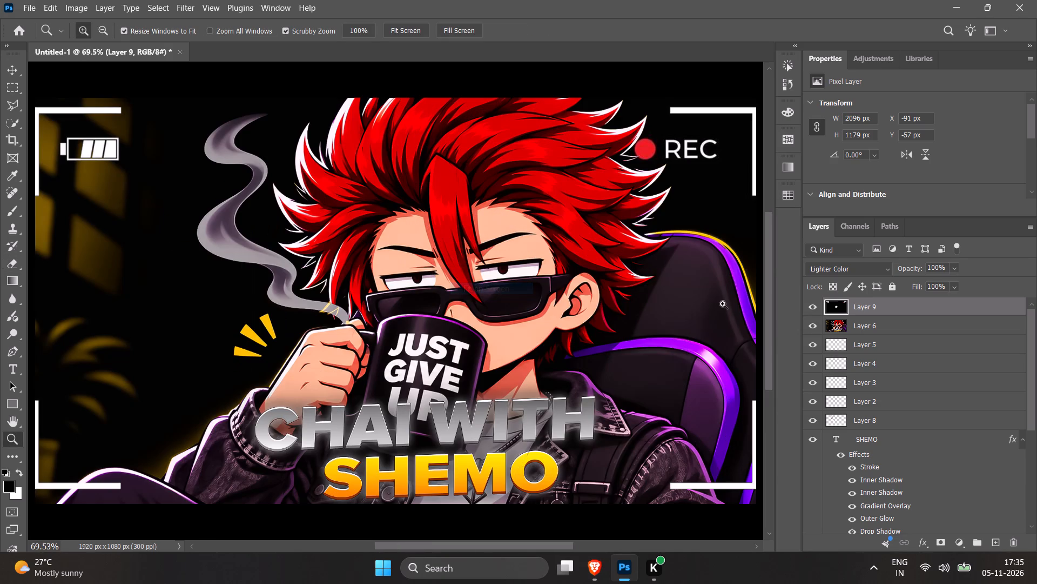
Switch to the Pinterest tab in Brave and search for "live overlay".
key(alt+Tab)
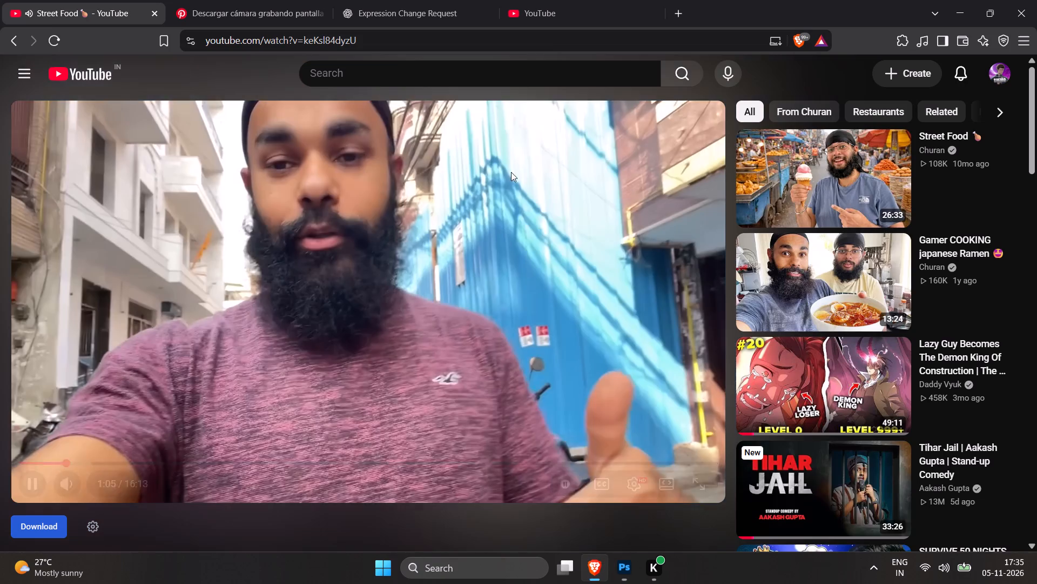
click(253, 0)
click(398, 99)
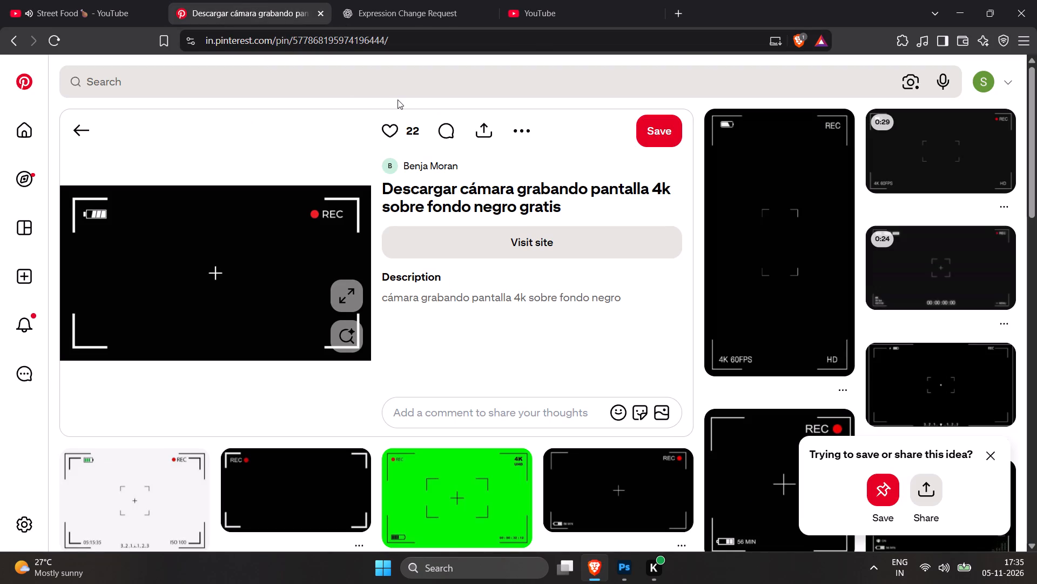
click(390, 95)
text(live)
key(space)
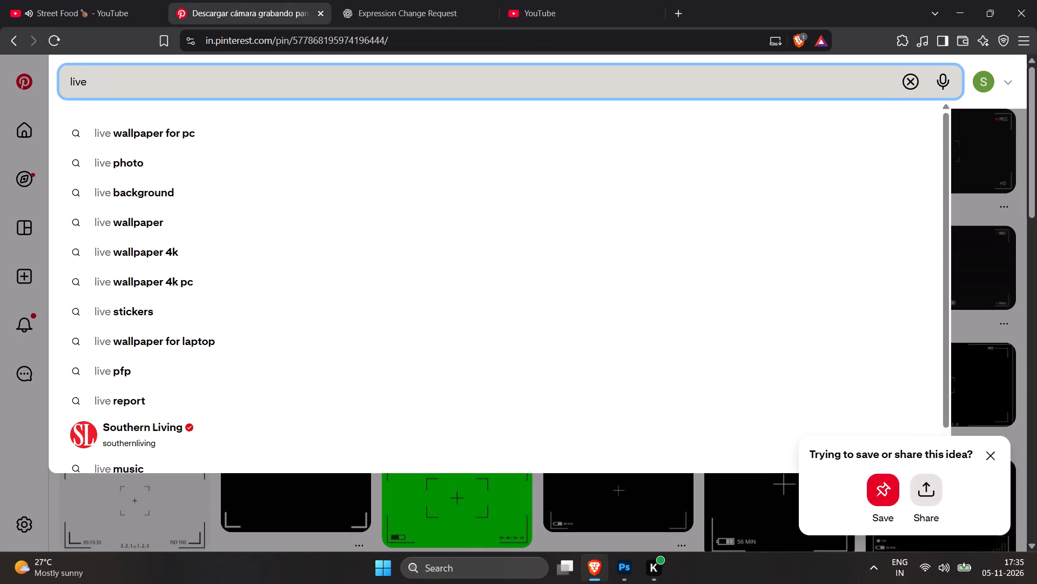
text(over)
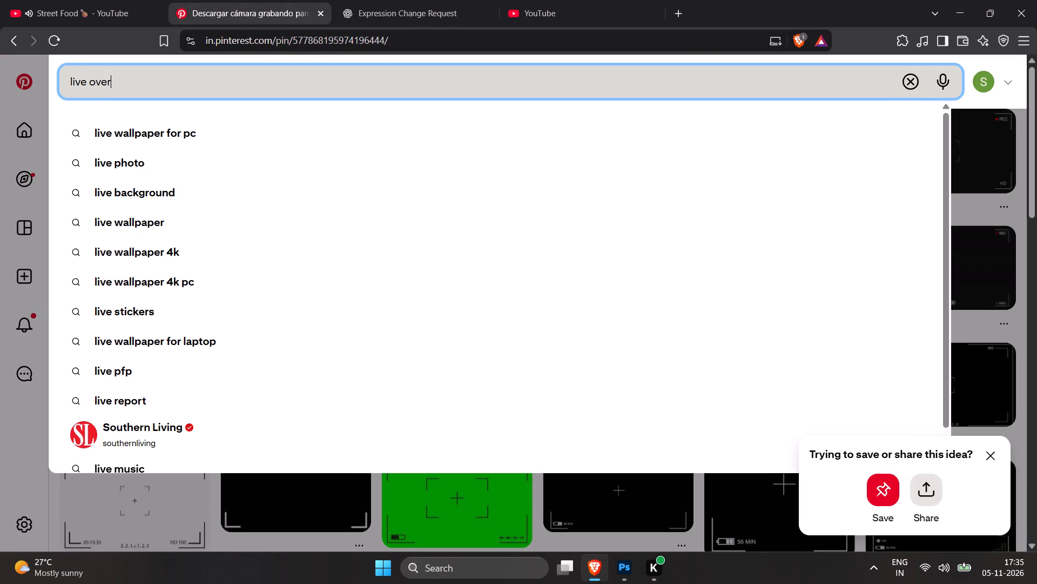
key(Down)
key(Return)
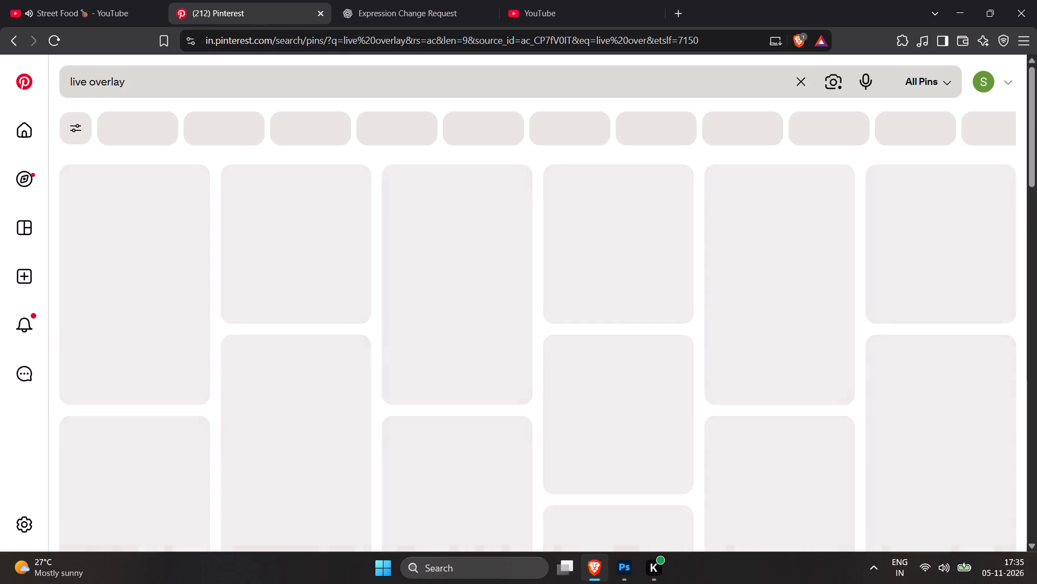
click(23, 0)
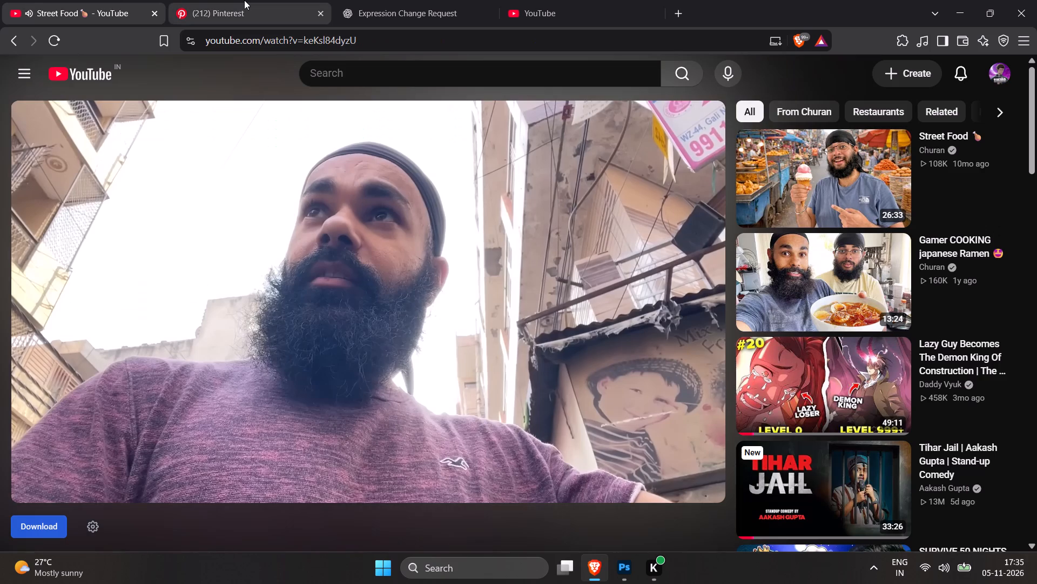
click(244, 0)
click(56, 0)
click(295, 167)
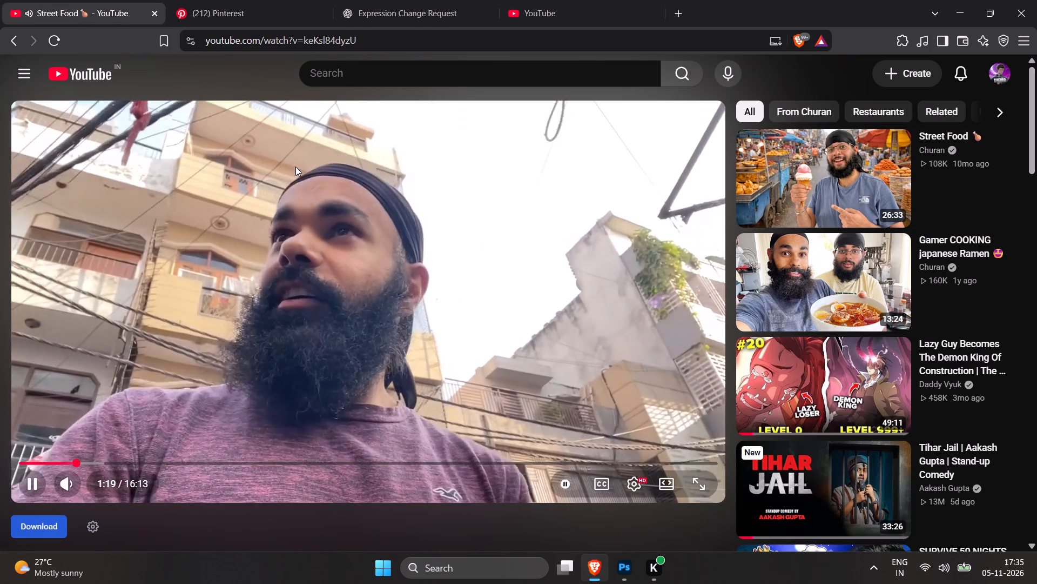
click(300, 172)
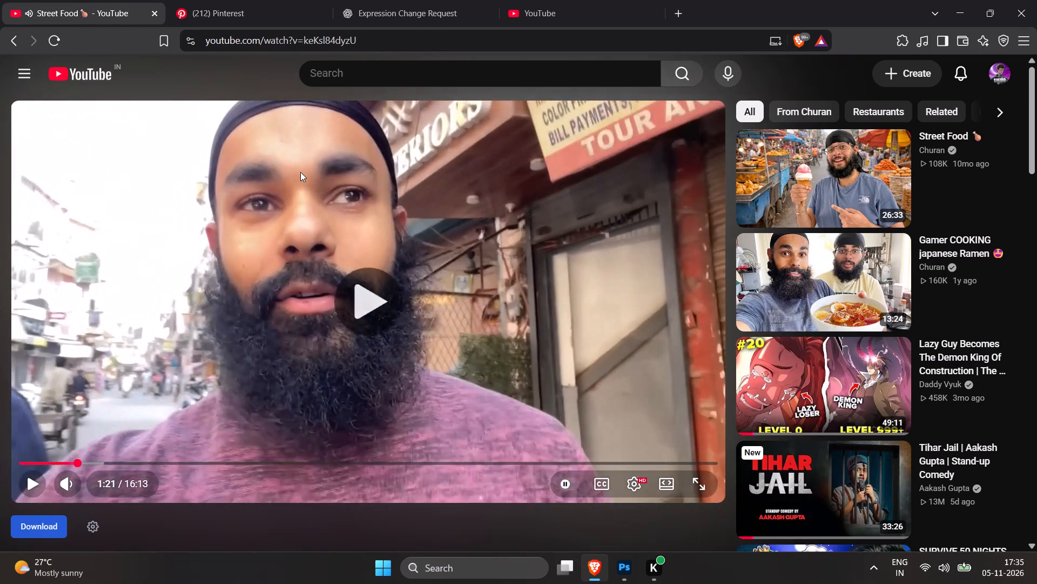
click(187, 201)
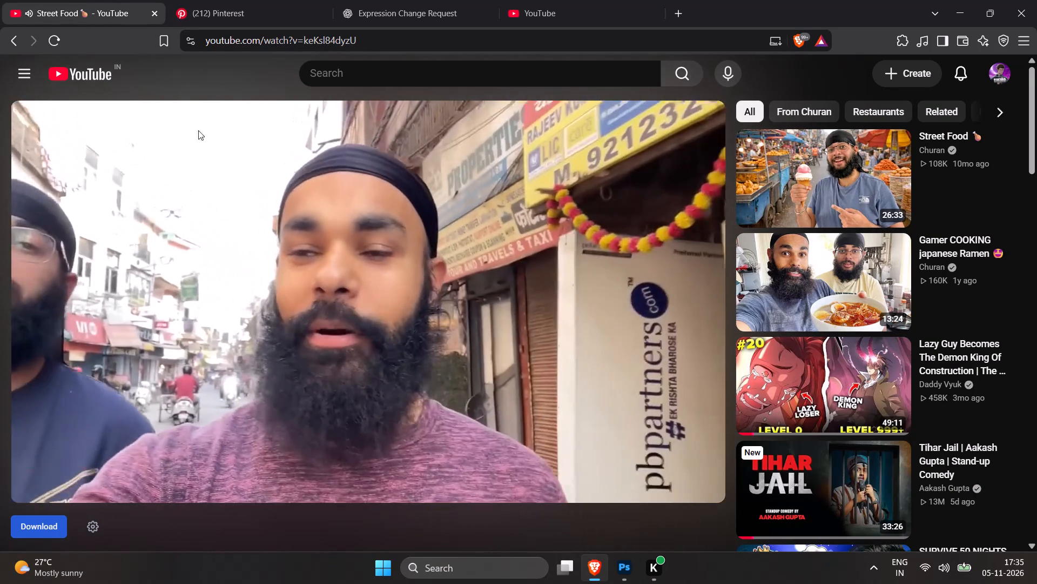
Return to Pinterest and change the search to "live text png".
click(240, 0)
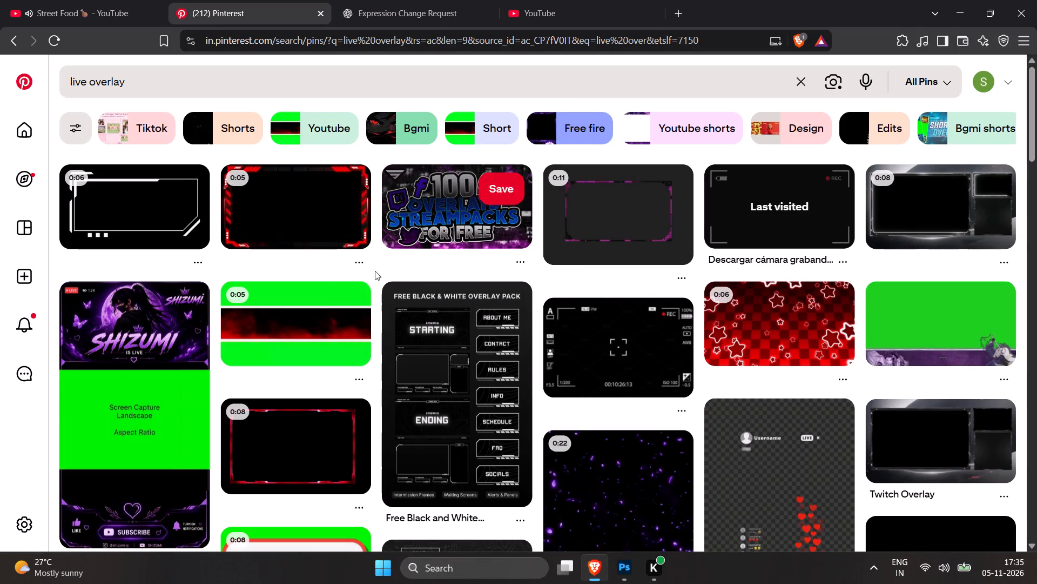
drag(159, 90, 97, 84)
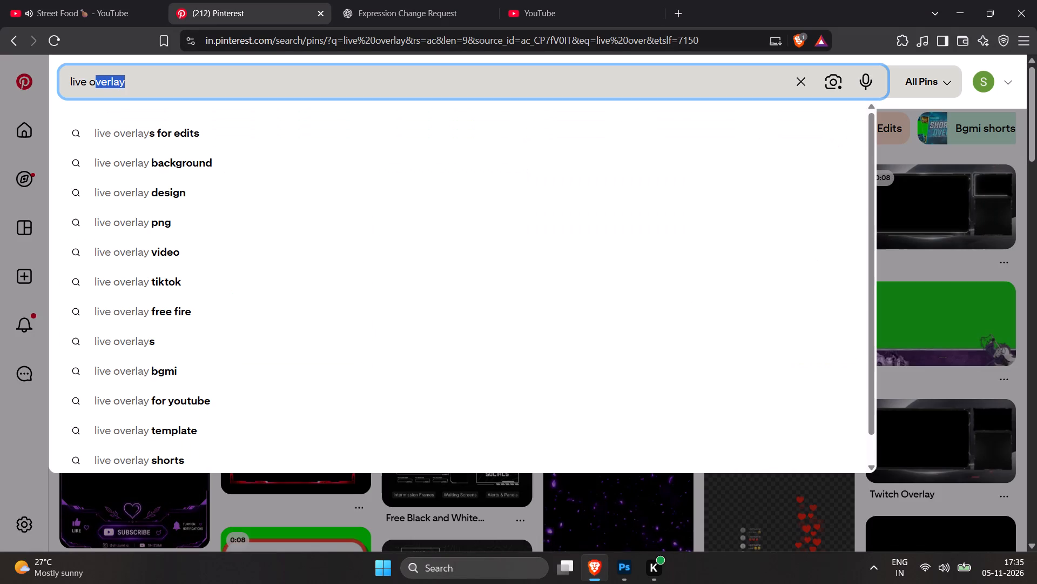
drag(97, 84, 90, 84)
text(tedxt)
key(BackSpace)
key(BackSpace)
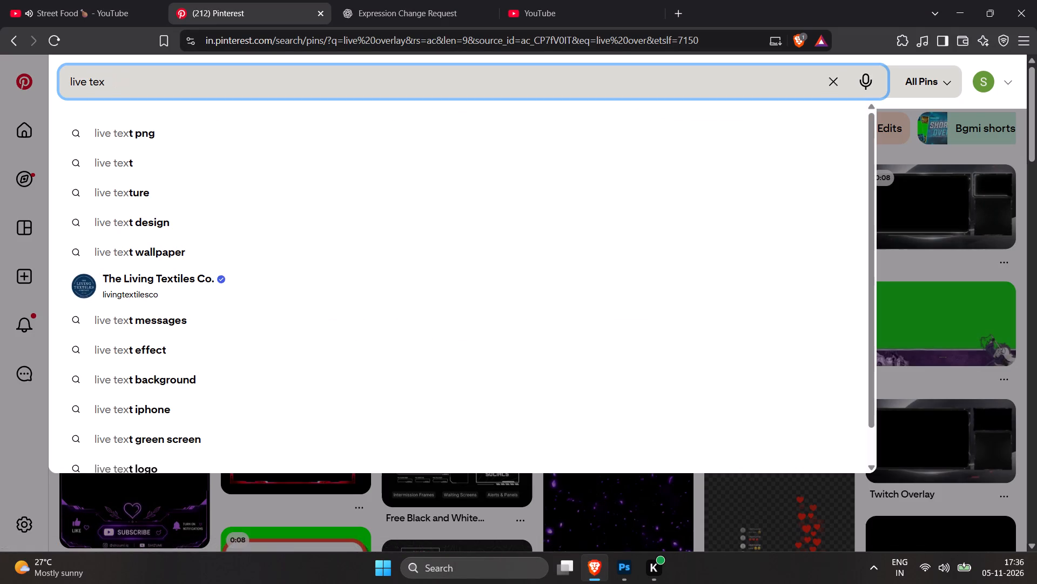
key(Down)
key(Return)
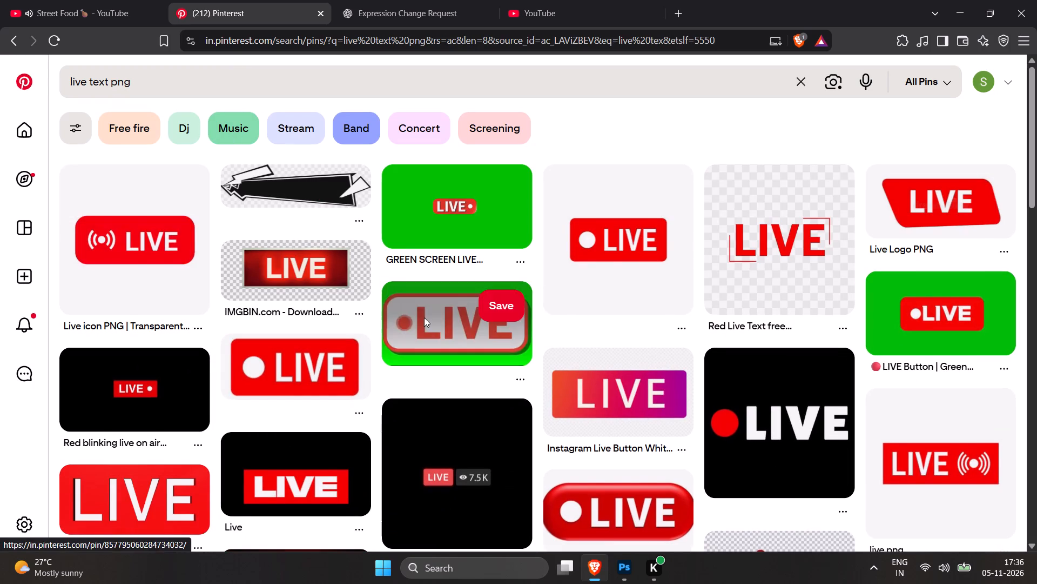
Open the pin with white LIVE text and a red dot on black, and copy its image.
scroll(424, 317, down, 3)
click(760, 239)
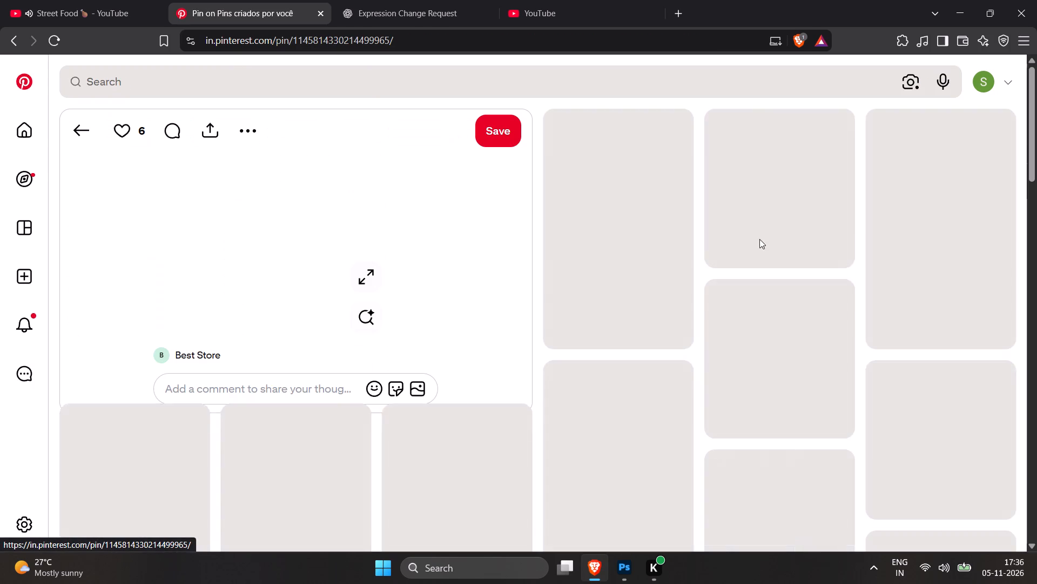
right_click(260, 236)
click(318, 289)
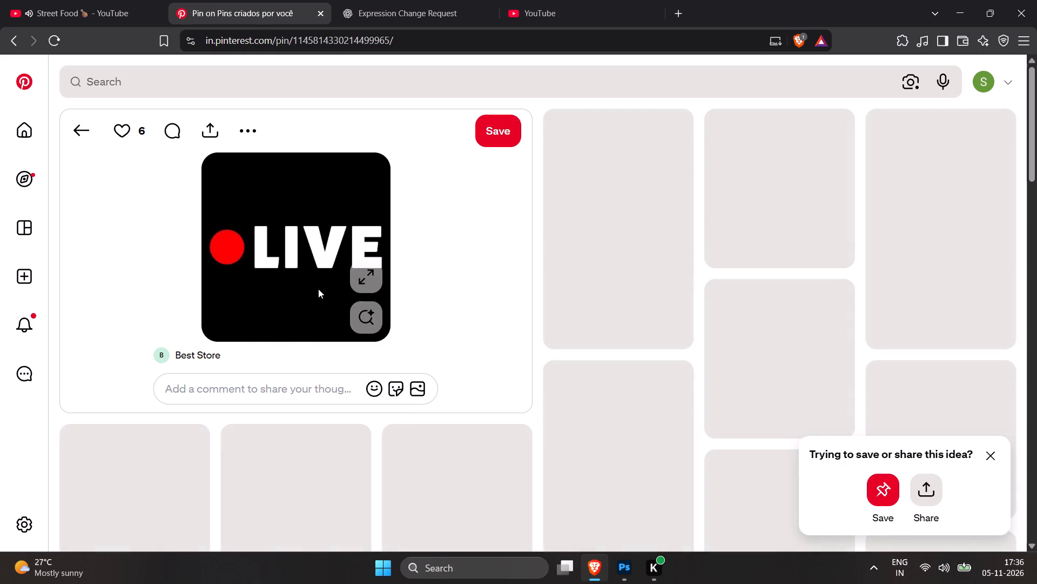
Switch to Photoshop and erase the REC label and its red dot from the camera overlay on Layer 9.
key(alt+Tab)
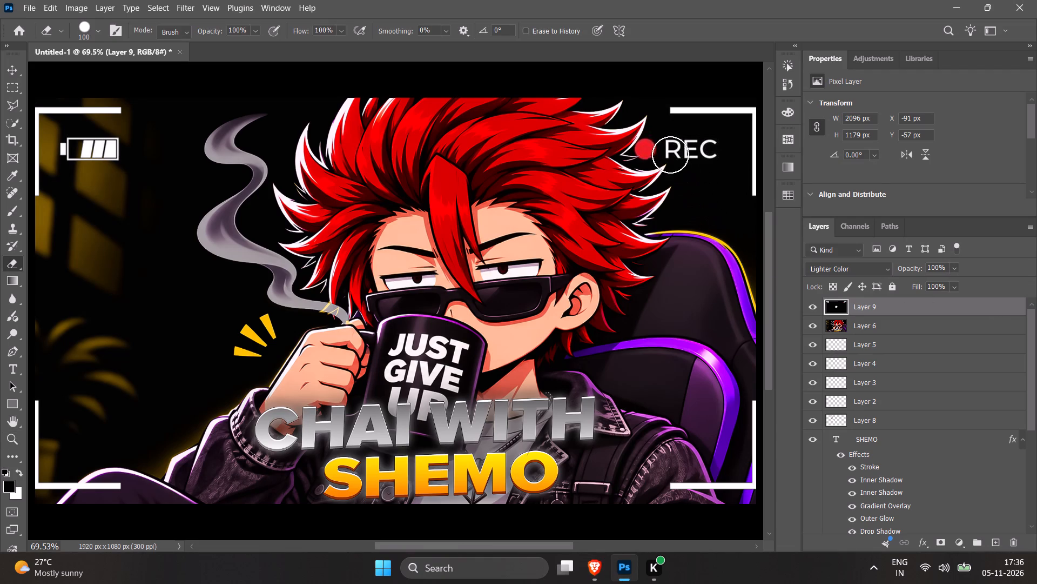
drag(646, 152, 715, 148)
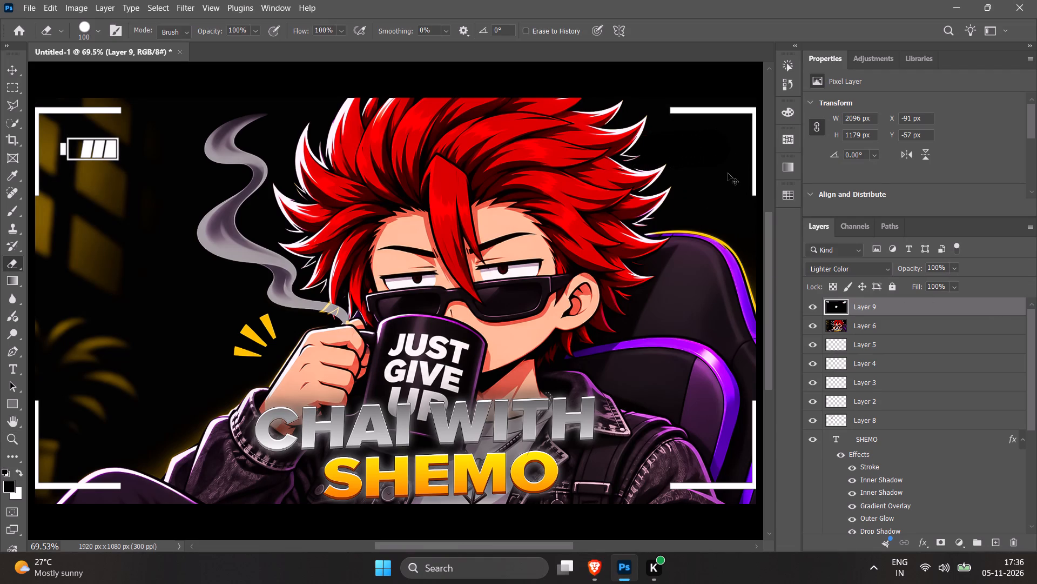
Paste the LIVE image as a new layer and set its blend mode to Linear Dodge (Add).
key(ctrl+v)
click(840, 265)
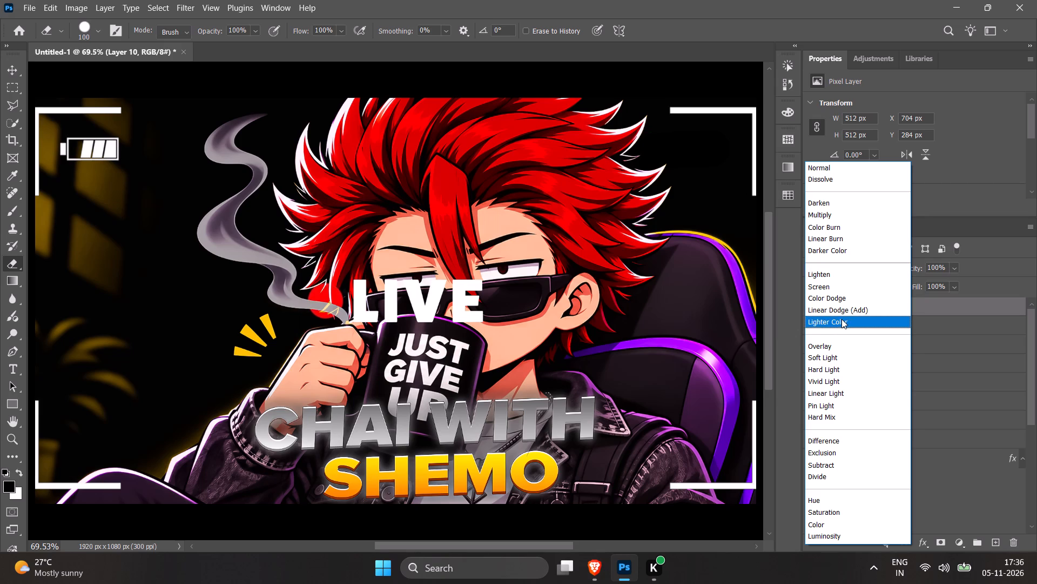
click(841, 310)
Scale the LIVE label to about 52% and place it inside the camera frame's upper-right corner, where REC was.
key(ctrl+t)
drag(437, 301, 728, 168)
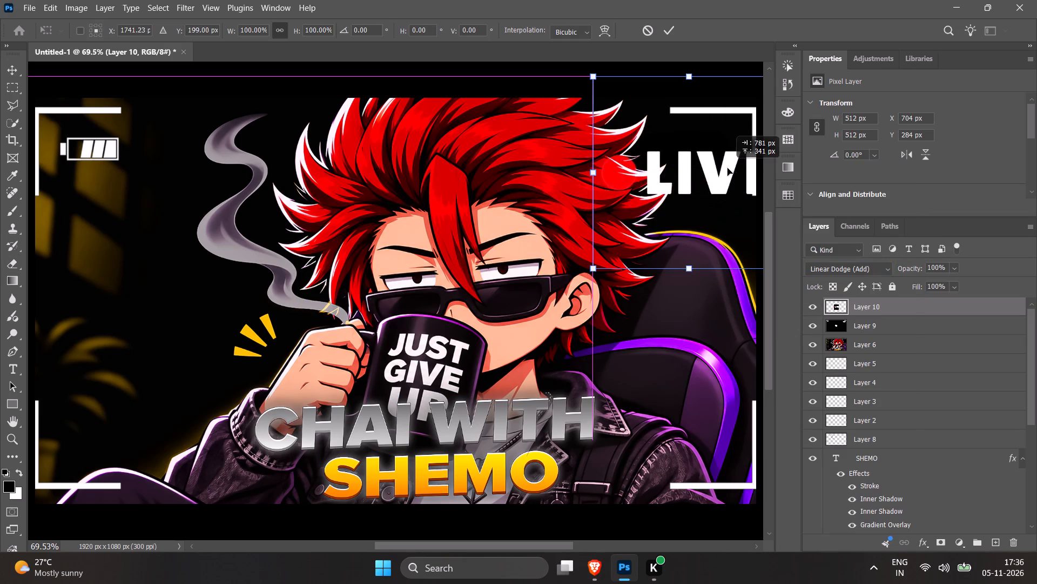
drag(728, 168, 682, 166)
drag(743, 168, 693, 175)
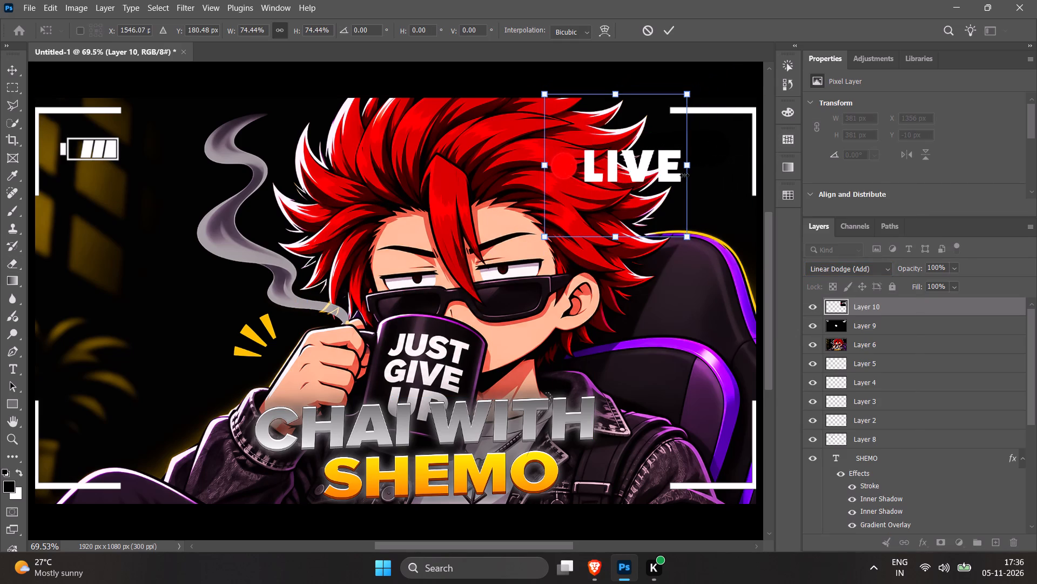
drag(626, 170, 665, 171)
drag(733, 168, 690, 174)
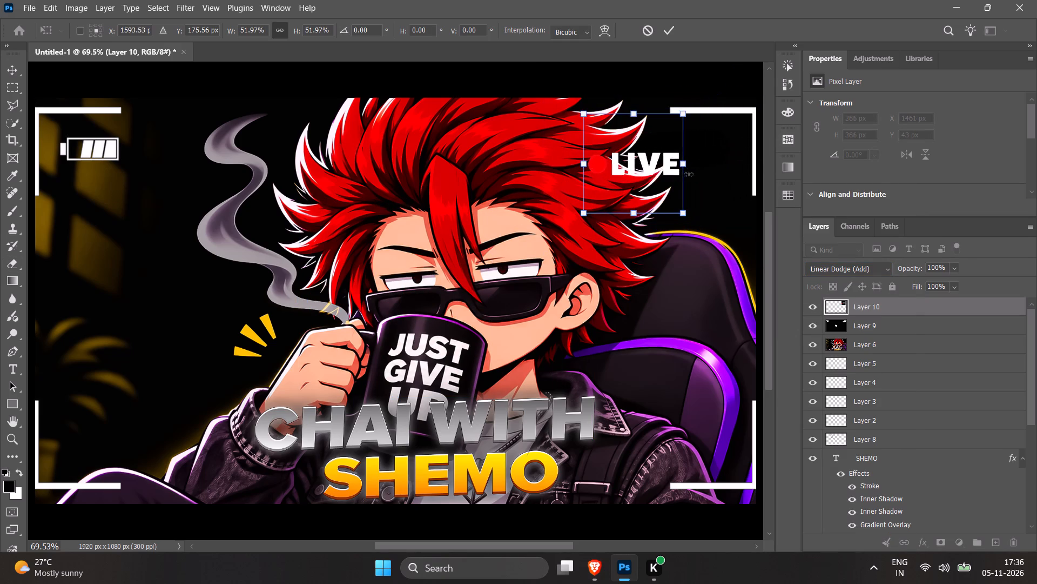
drag(645, 171, 709, 158)
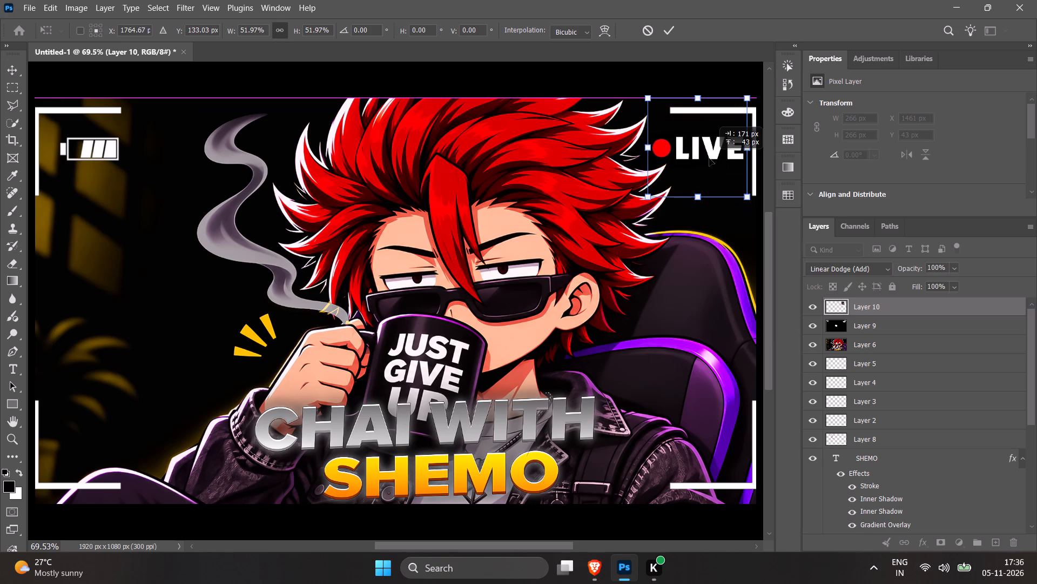
drag(709, 158, 703, 158)
click(904, 303)
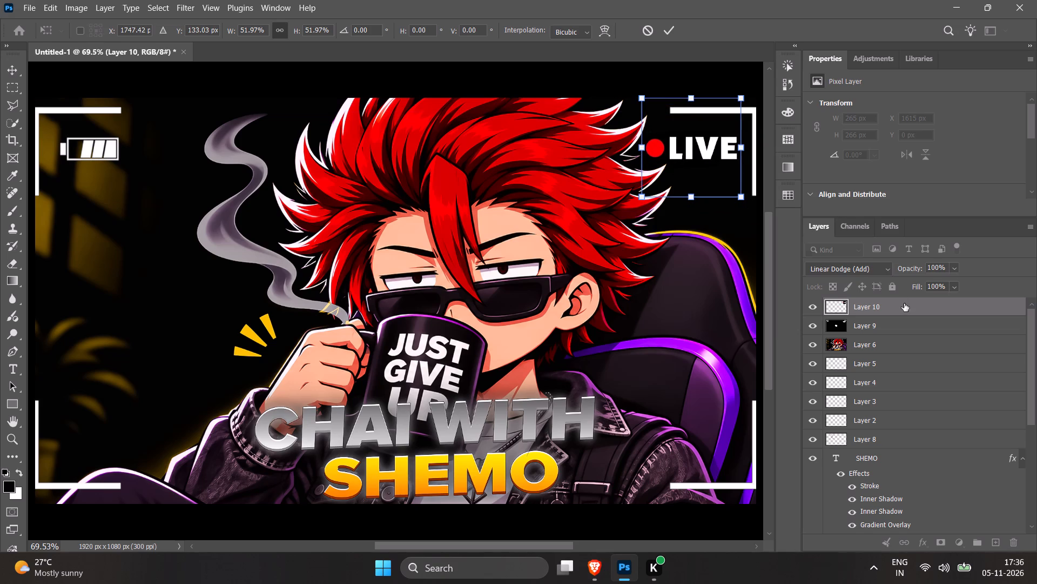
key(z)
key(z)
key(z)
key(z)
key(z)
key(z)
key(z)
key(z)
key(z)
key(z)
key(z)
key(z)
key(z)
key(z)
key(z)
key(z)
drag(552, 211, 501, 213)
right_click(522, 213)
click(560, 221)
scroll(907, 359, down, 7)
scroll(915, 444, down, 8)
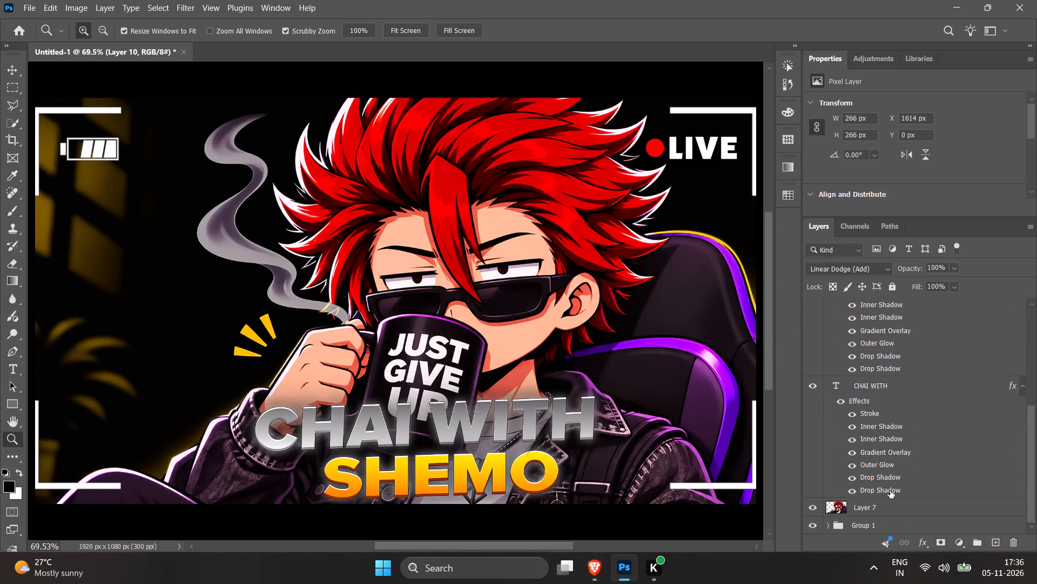
Export the thumbnail as a 1920 x 1080 PNG named "live 1230" in the Thumbnail folder.
key(ctrl+alt+shift+w)
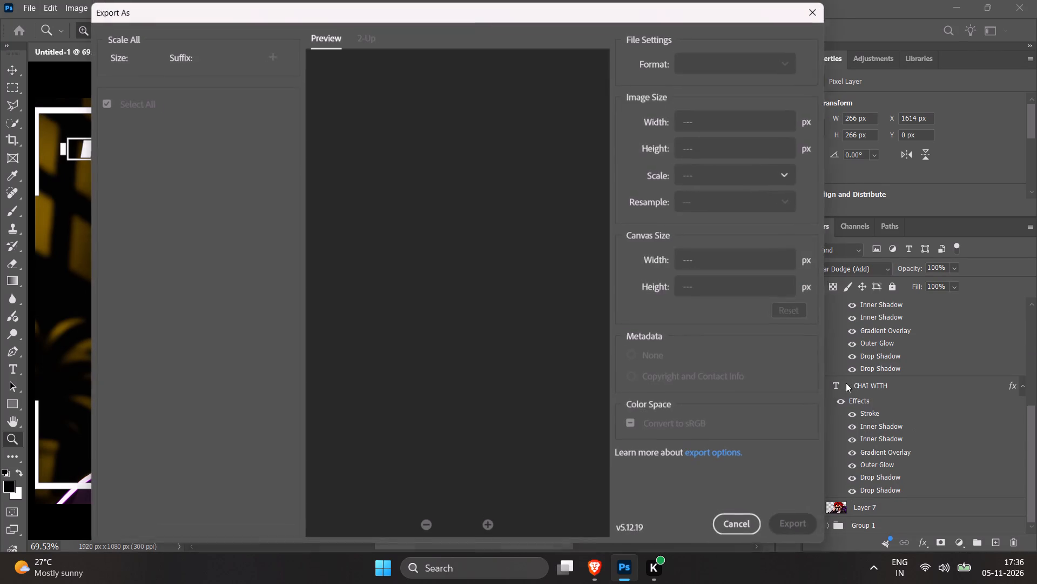
click(688, 104)
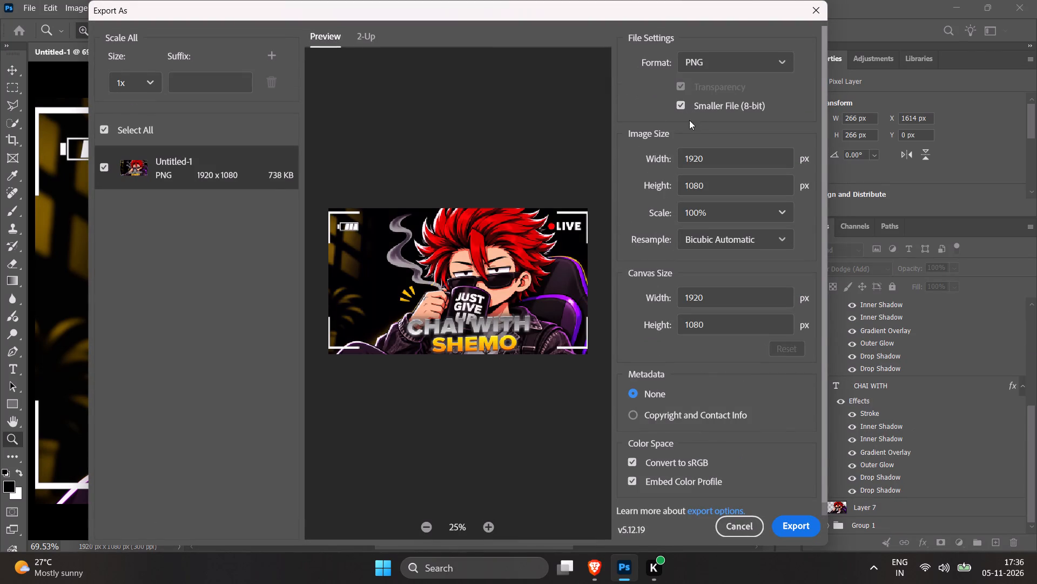
click(792, 523)
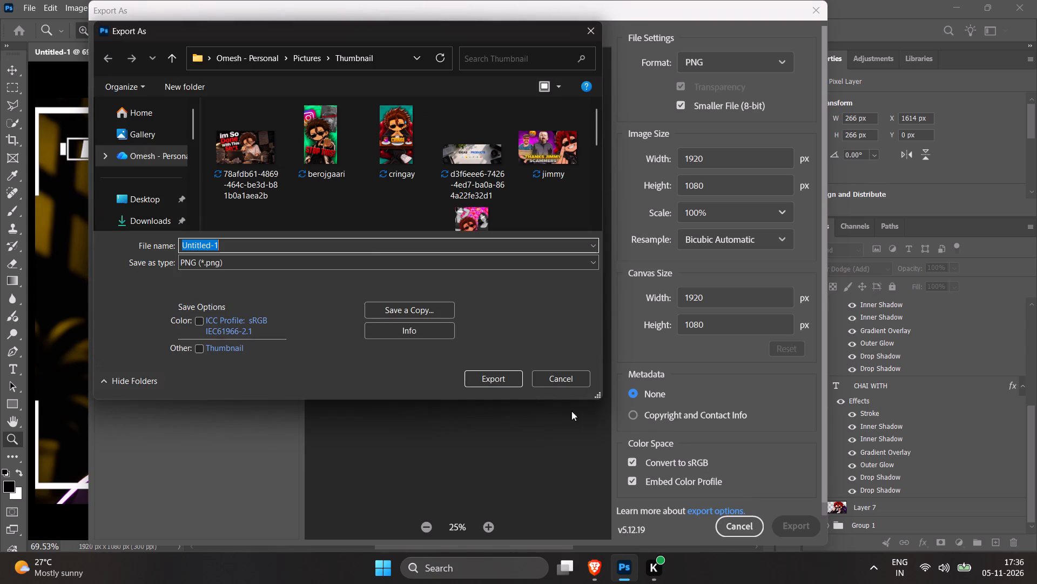
text(live)
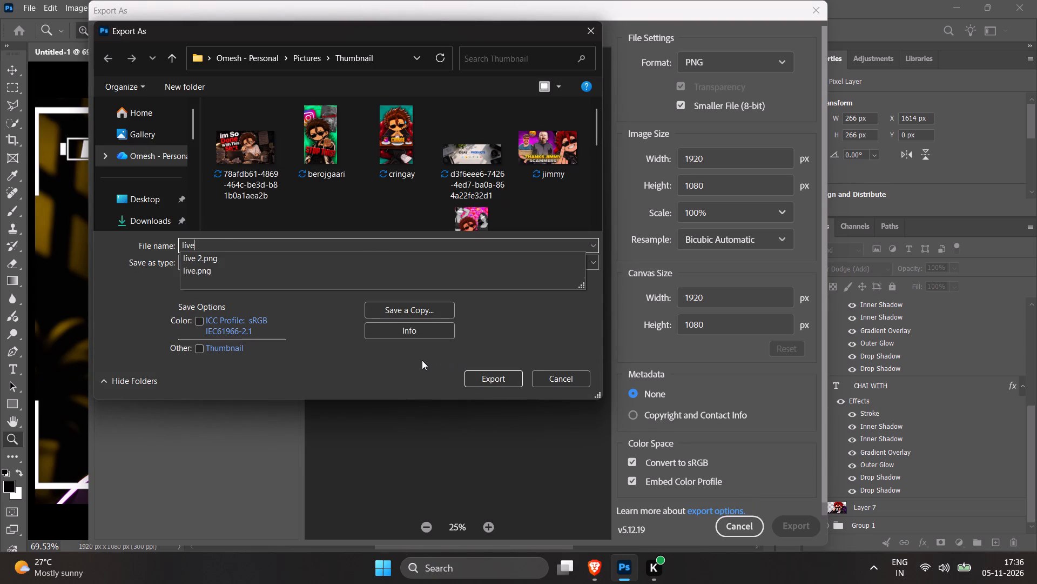
key(space)
text(1230)
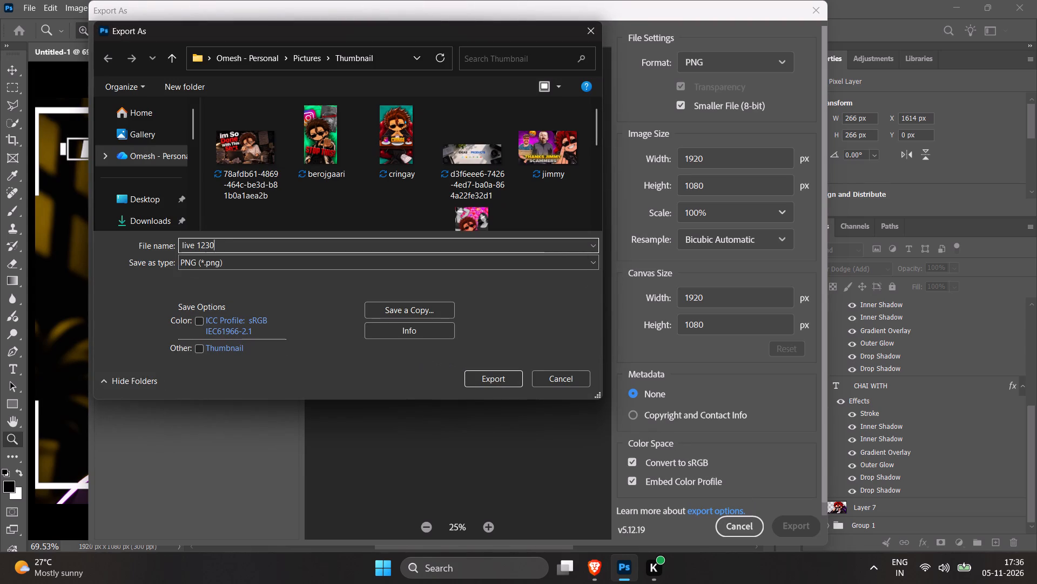
click(502, 391)
click(503, 374)
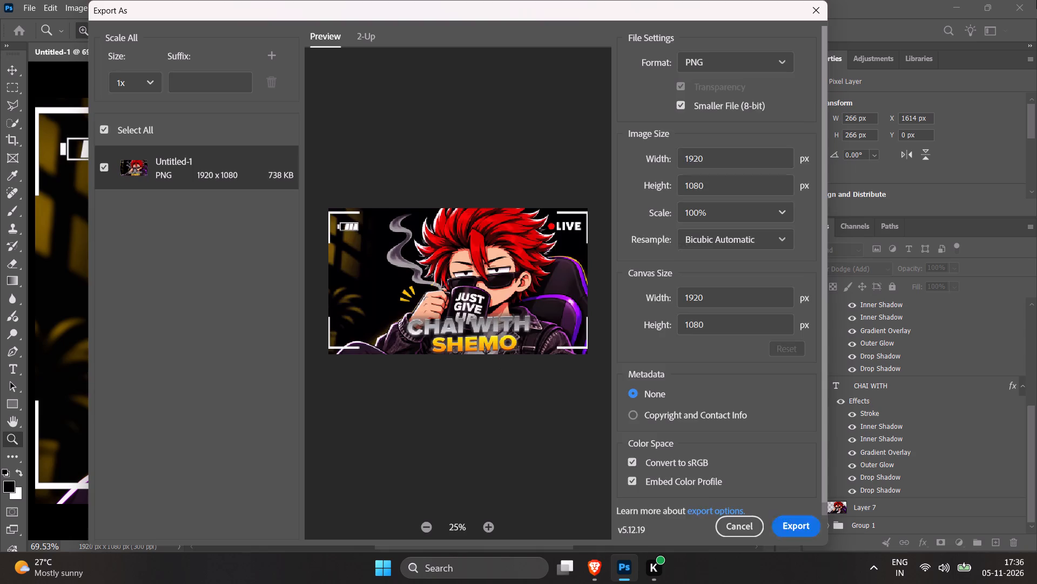
Close Photoshop, saving the layered Untitled-1 document in the process.
click(1036, 0)
click(472, 223)
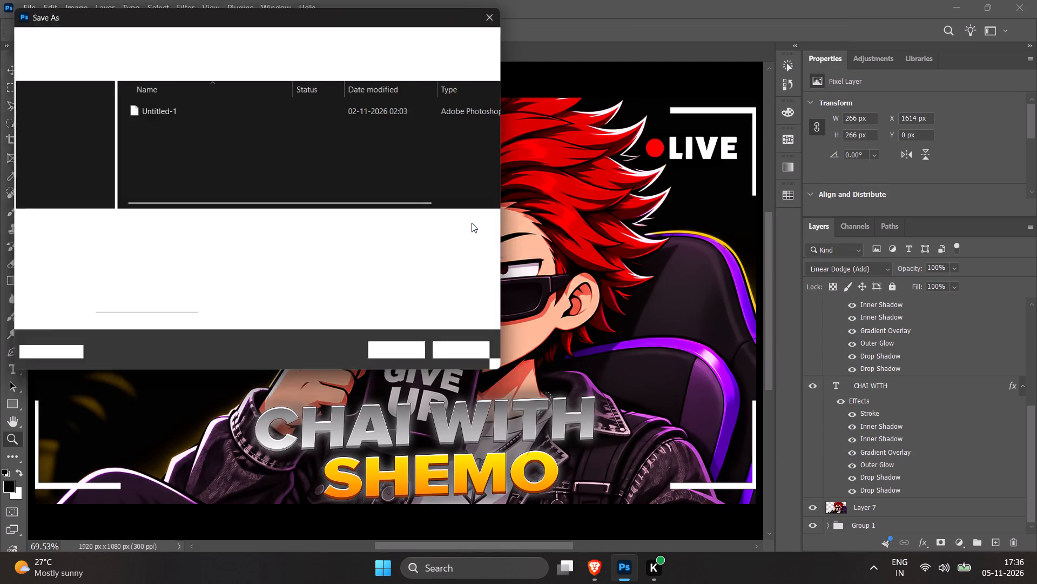
click(419, 351)
click(534, 282)
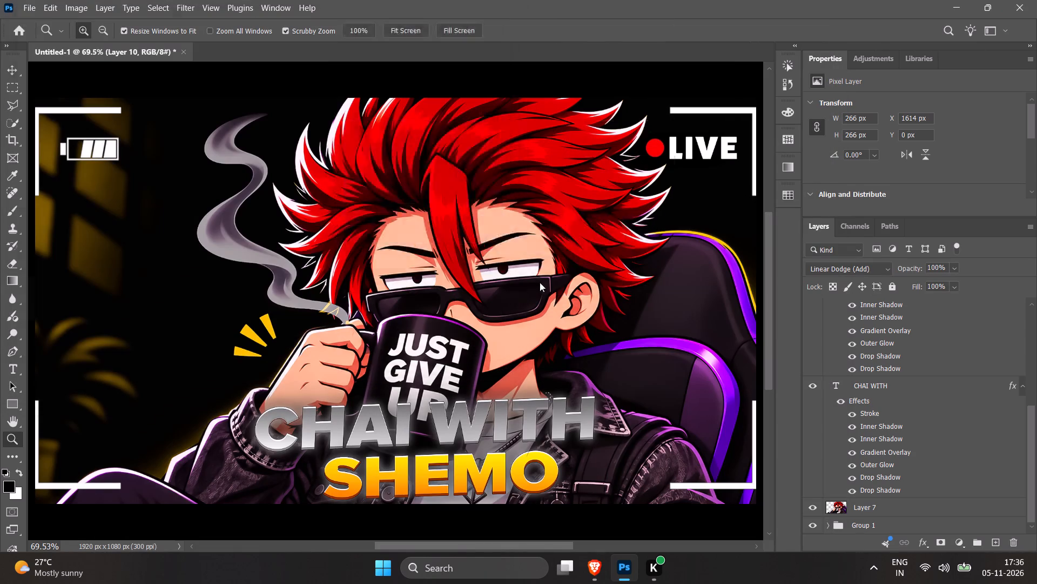
click(665, 153)
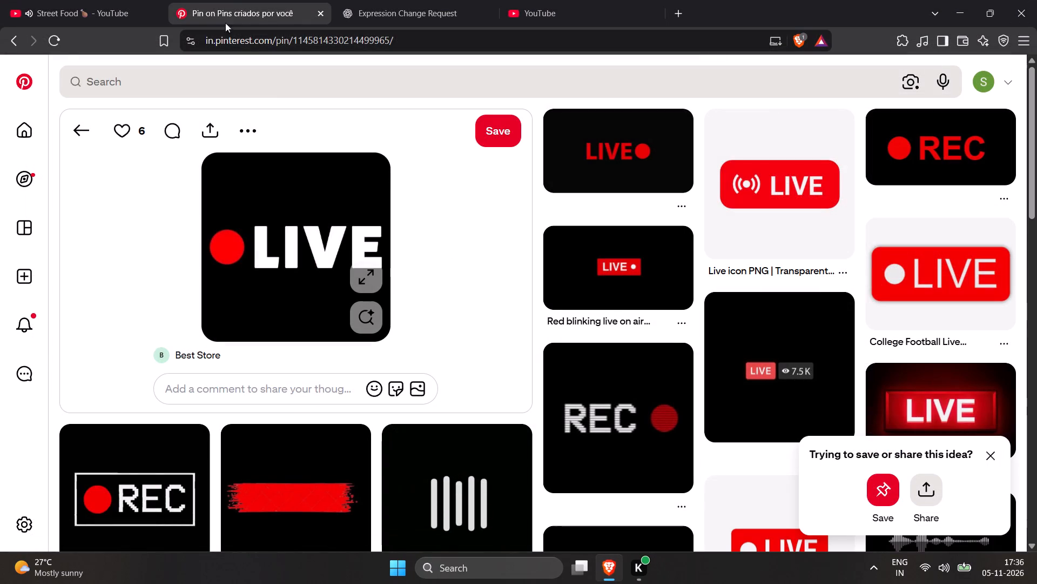
Move the YouTube home tab beside the first tab in Brave and choose to go live on YouTube.
click(100, 0)
drag(553, 0, 376, 0)
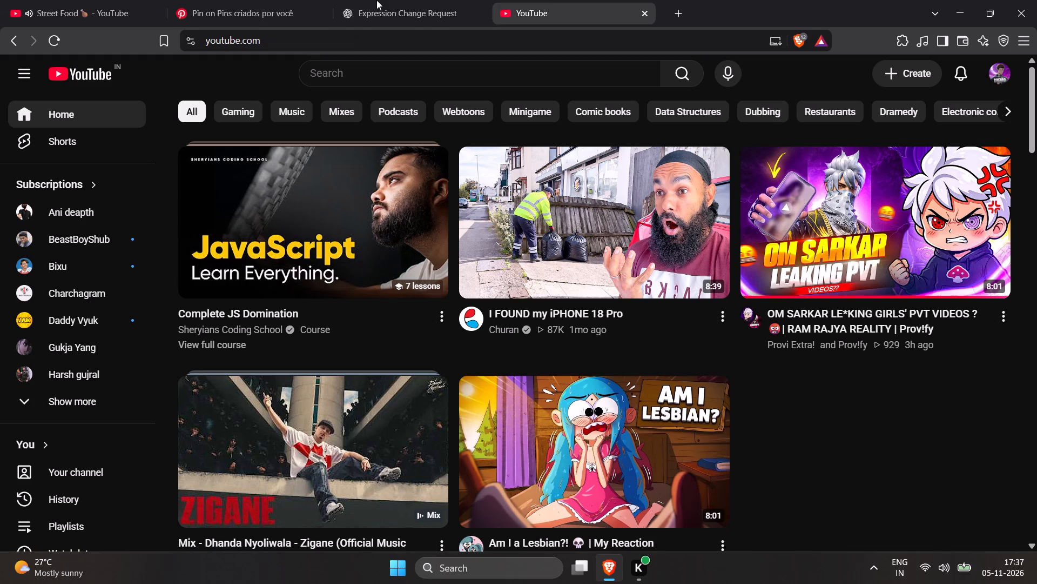
drag(376, 0, 246, 0)
click(243, 0)
click(914, 72)
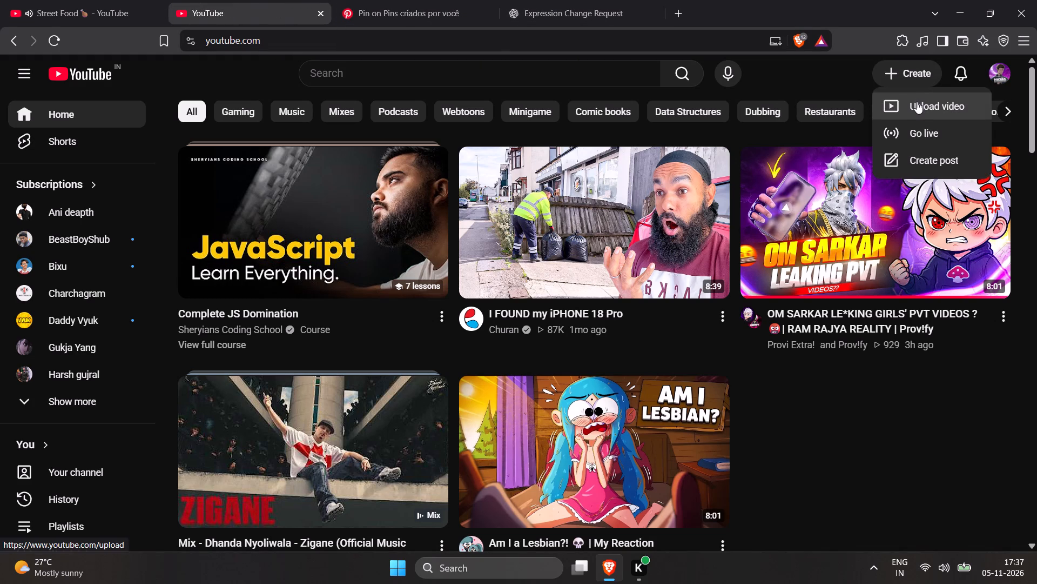
click(923, 141)
Leave the playing street food video for the YouTube home page, and return to the YouTube Studio live streaming tab.
click(183, 0)
click(112, 0)
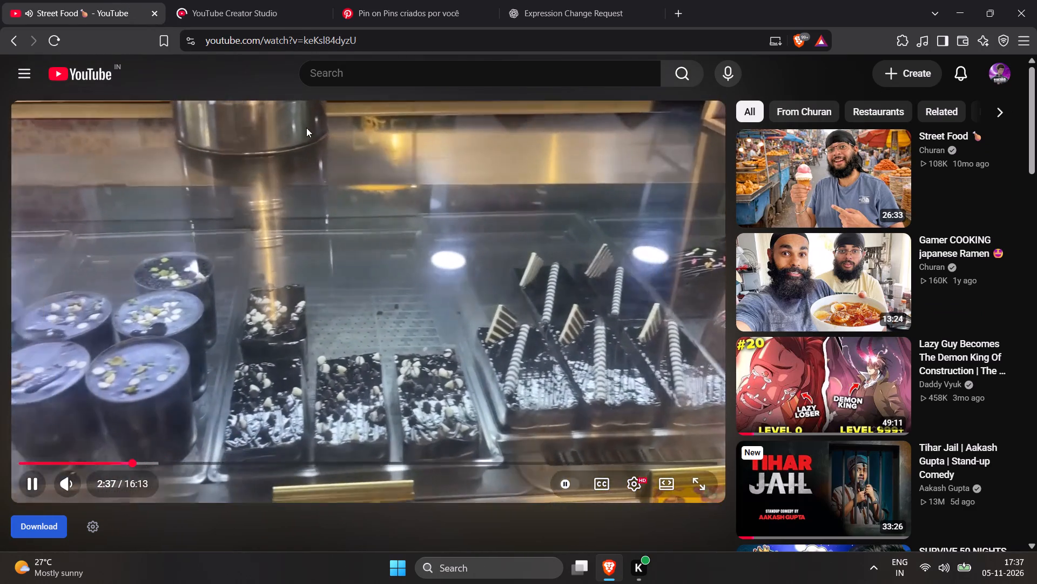
click(73, 71)
click(226, 0)
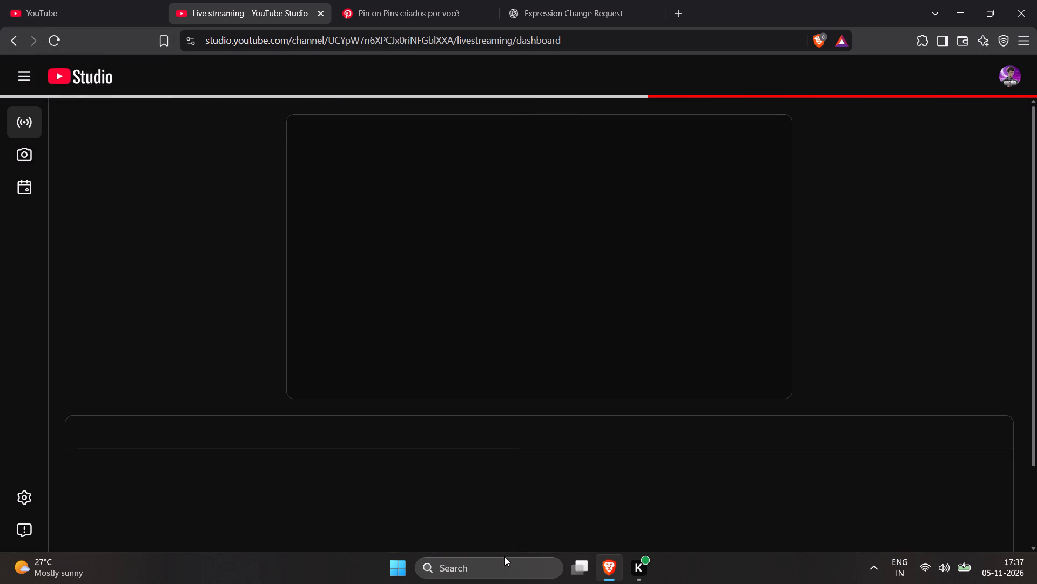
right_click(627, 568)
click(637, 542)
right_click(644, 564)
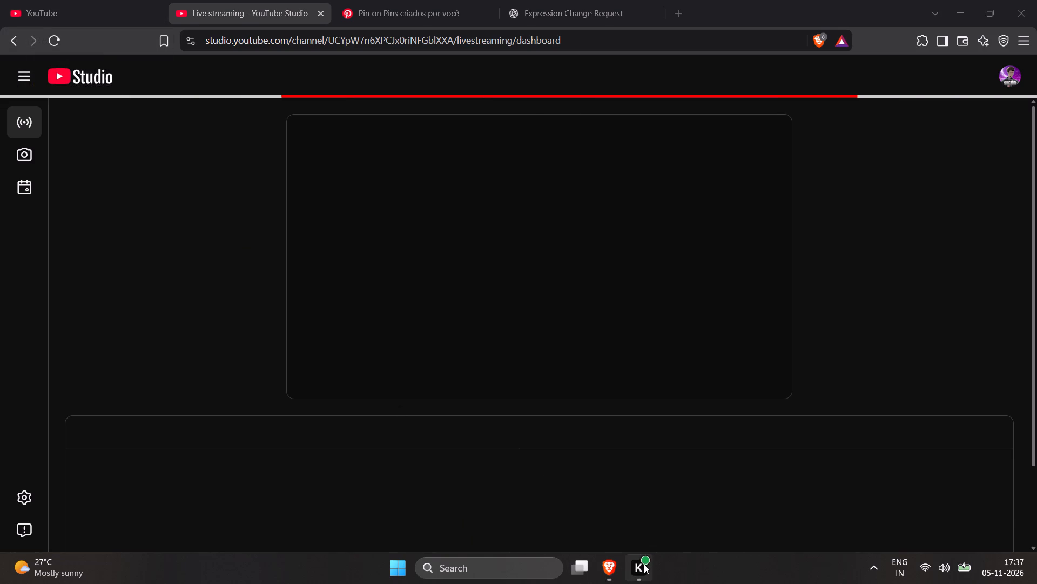